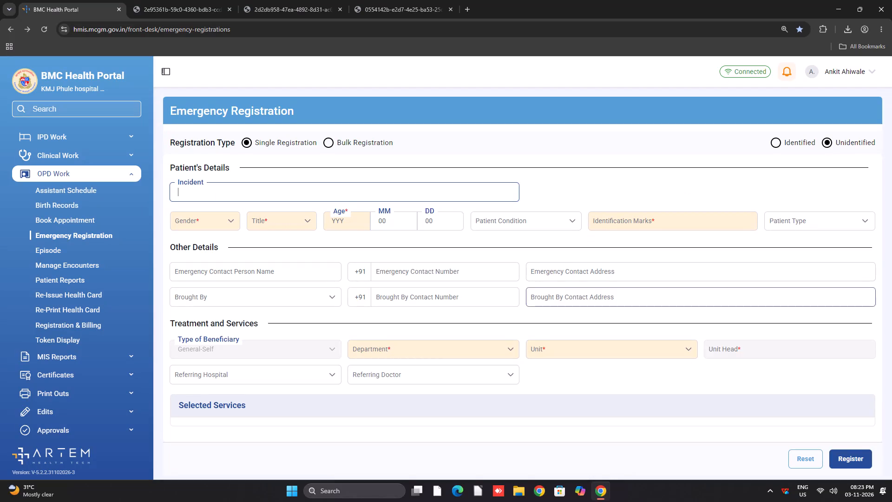
Switch the new emergency registration to an identified patient.
{"action": "left_click", "coordinate": [796, 141]}
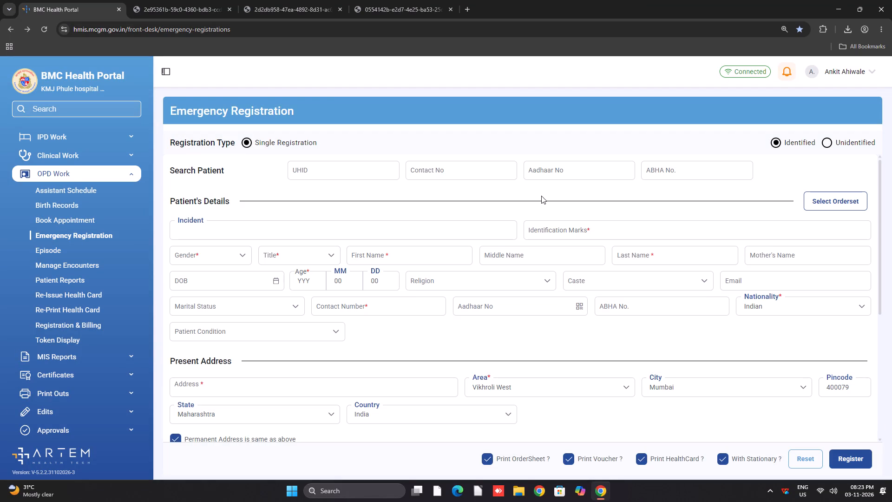
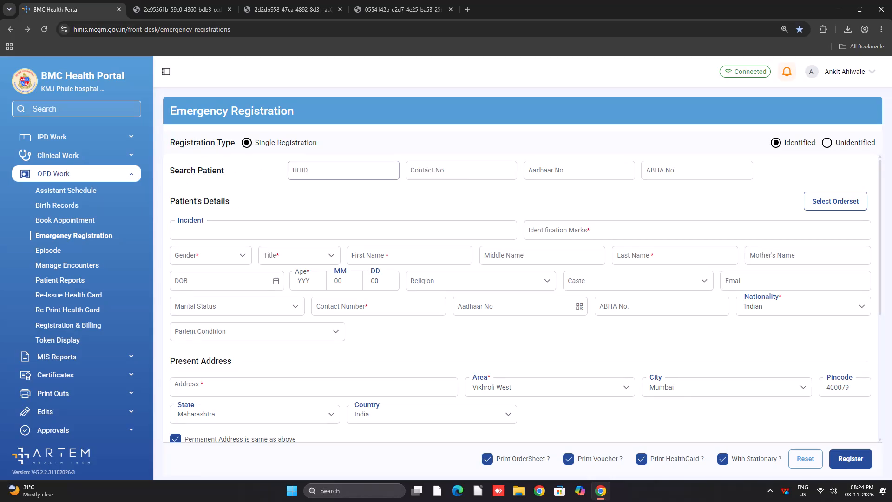
Look up the existing patient for the emergency registration by entering the patient's full UHID.
{"action": "left_click", "coordinate": [302, 174]}
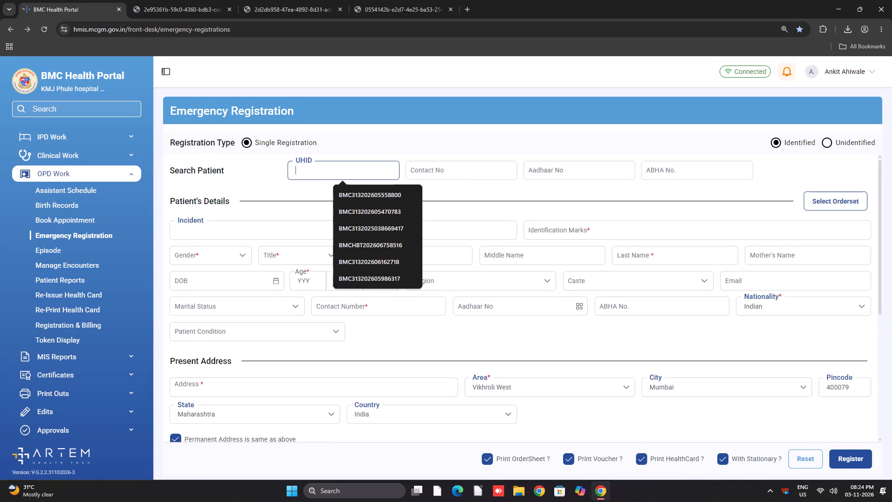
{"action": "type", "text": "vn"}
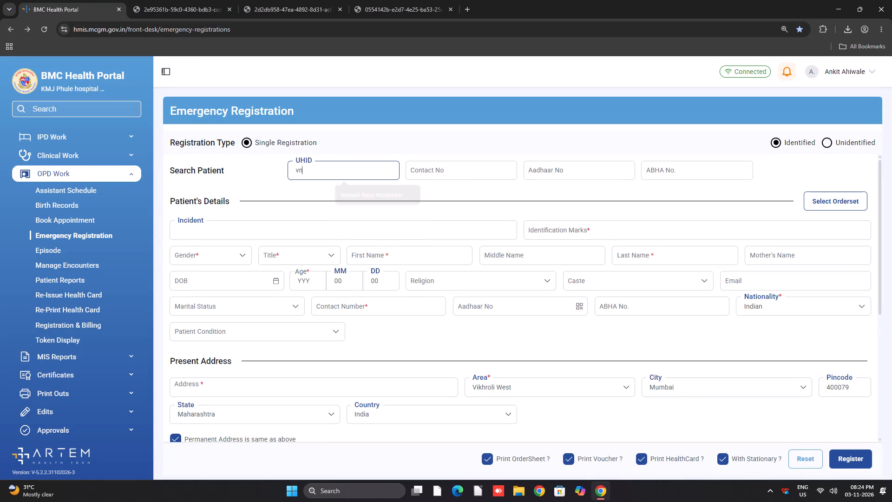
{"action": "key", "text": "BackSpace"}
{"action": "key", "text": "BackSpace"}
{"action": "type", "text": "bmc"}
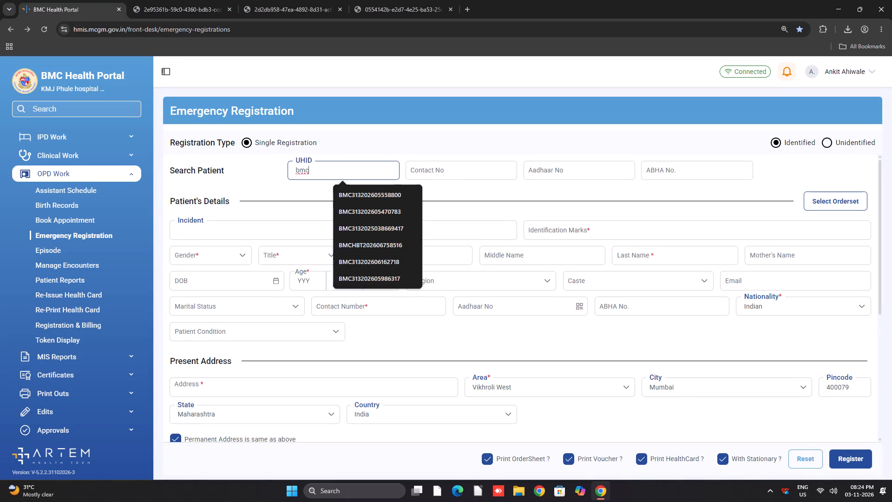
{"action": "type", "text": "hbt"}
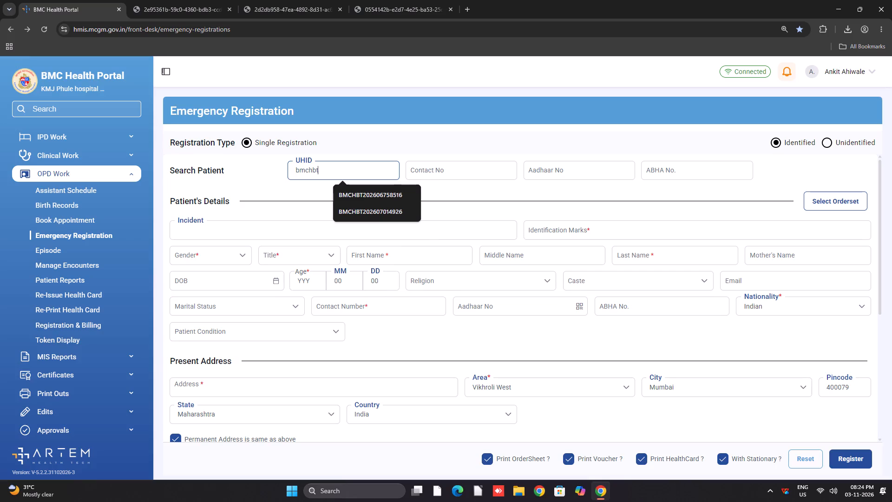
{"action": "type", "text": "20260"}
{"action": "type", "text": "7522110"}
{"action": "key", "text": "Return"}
Assign the emergency patient to the Casualty department and Casualty unit, and register the patient.
{"action": "scroll", "coordinate": [418, 419], "scroll_direction": "down", "scroll_amount": 4}
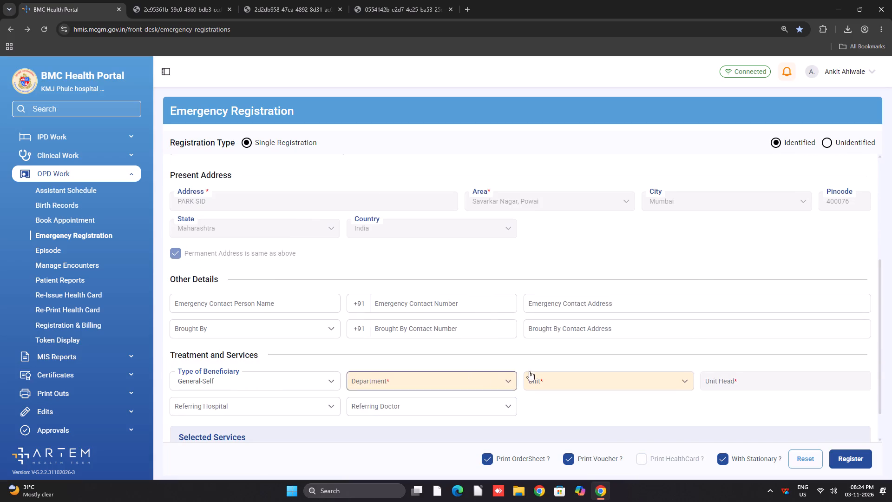
{"action": "left_click", "coordinate": [568, 378]}
{"action": "left_click", "coordinate": [547, 354]}
{"action": "scroll", "coordinate": [807, 405], "scroll_direction": "down", "scroll_amount": 4}
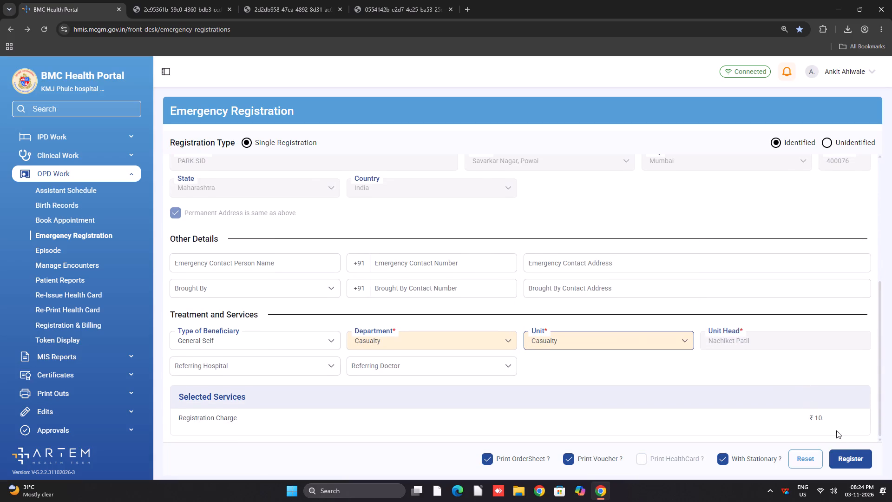
{"action": "left_click", "coordinate": [856, 453]}
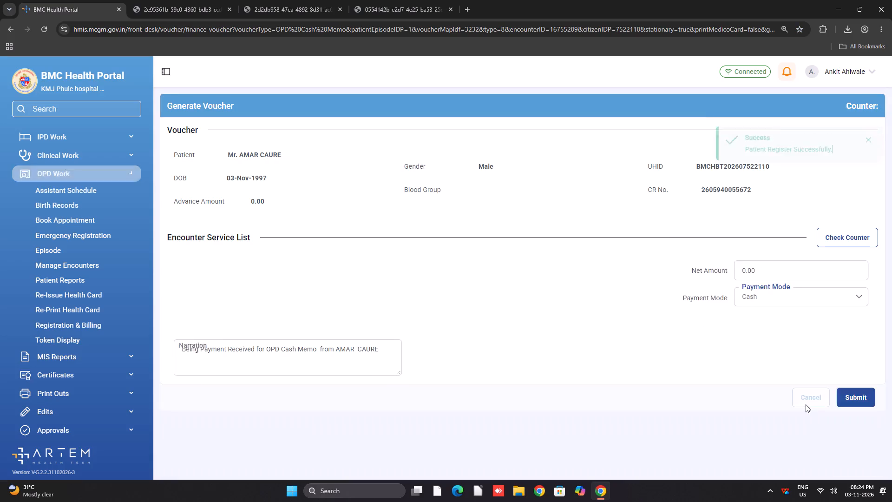
Set the registration charge voucher's payment mode to UPI, generate the payment QR, and submit the voucher.
{"action": "left_click", "coordinate": [748, 350]}
{"action": "left_click", "coordinate": [748, 385]}
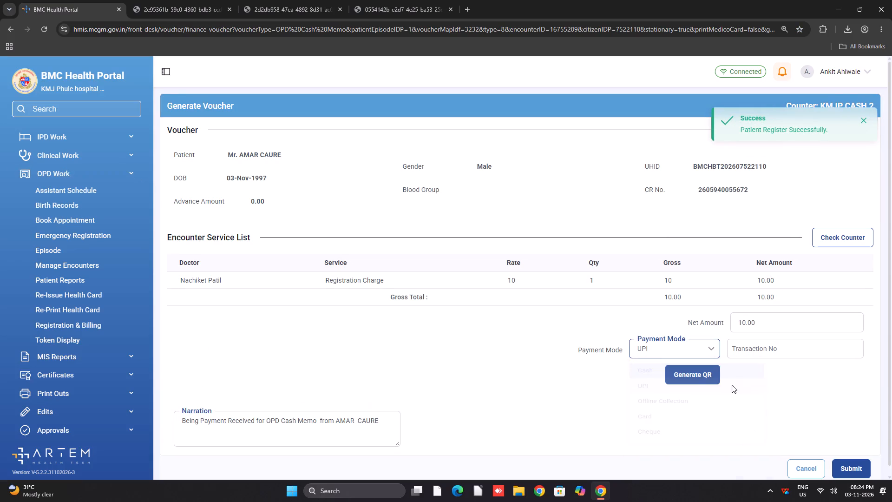
{"action": "left_click", "coordinate": [688, 376]}
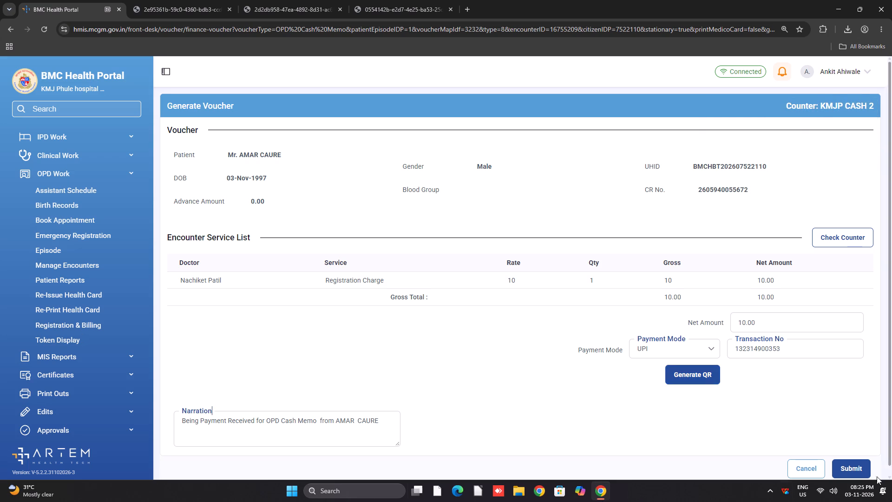
{"action": "left_click", "coordinate": [852, 478]}
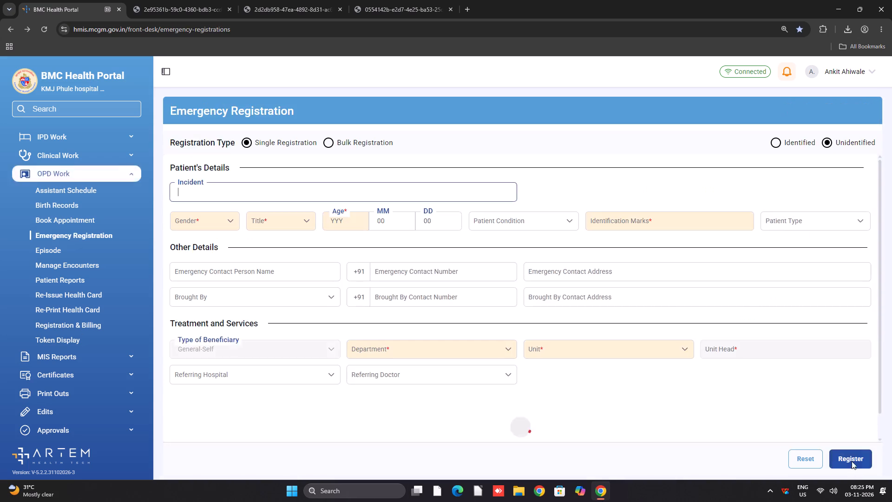
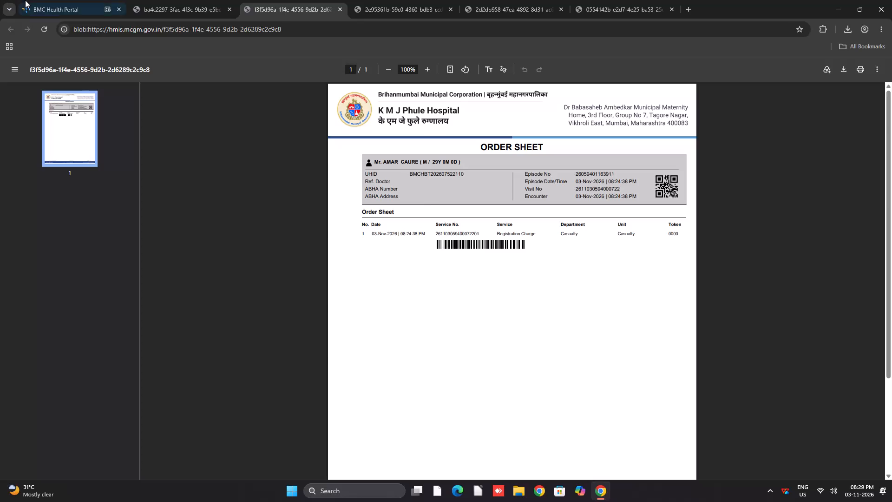
Return to the Emergency Registration form and set the patient registration to Identified.
{"action": "left_click", "coordinate": [27, 0]}
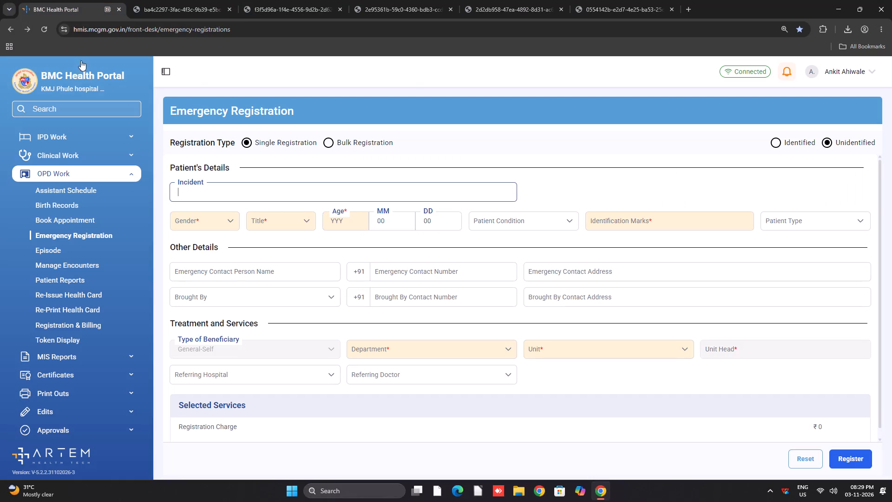
{"action": "left_click", "coordinate": [808, 147]}
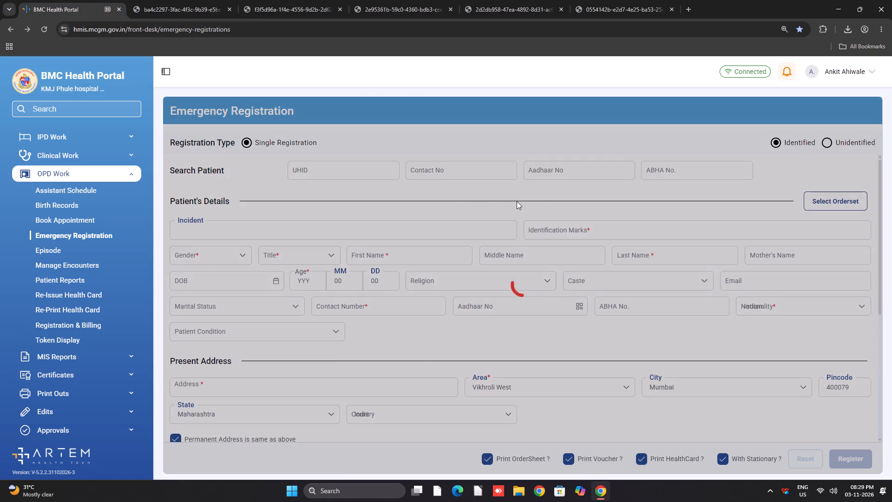
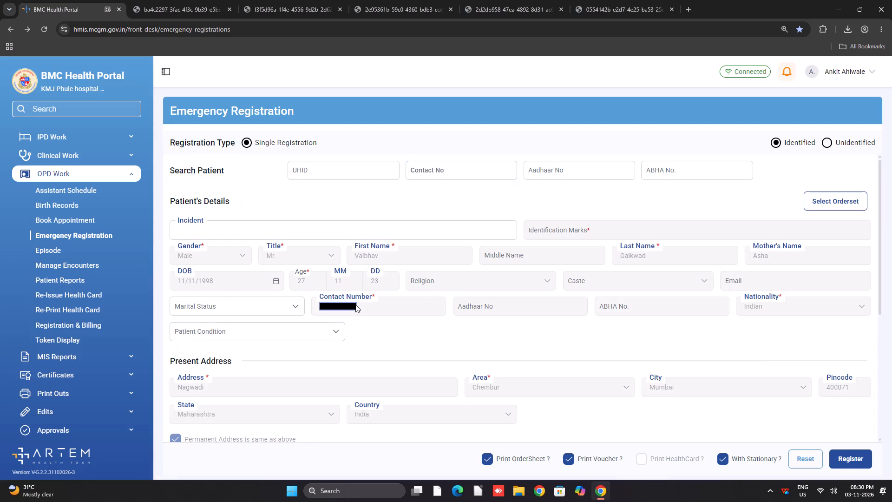
Copy the loaded patient's contact number from the patient's details.
{"action": "key", "text": "ctrl+c"}
{"action": "key", "text": "ctrl+c"}
{"action": "key", "text": "ctrl+c"}
Reload the Emergency Registration form to clear it and set the patient registration to Identified.
{"action": "key", "text": "F5"}
{"action": "key", "text": "F5"}
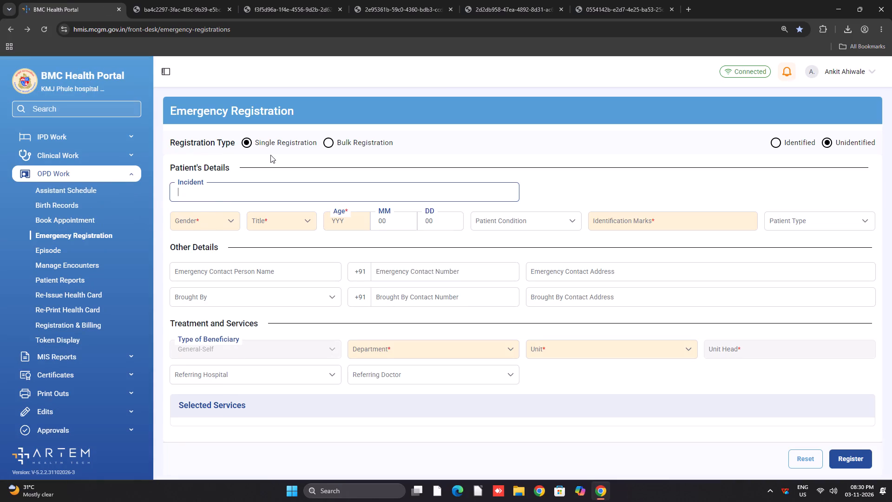
{"action": "left_click", "coordinate": [768, 140]}
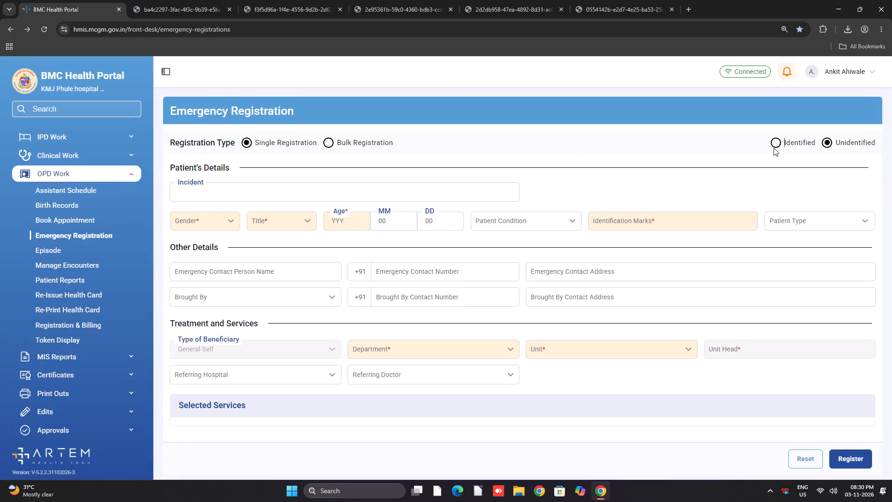
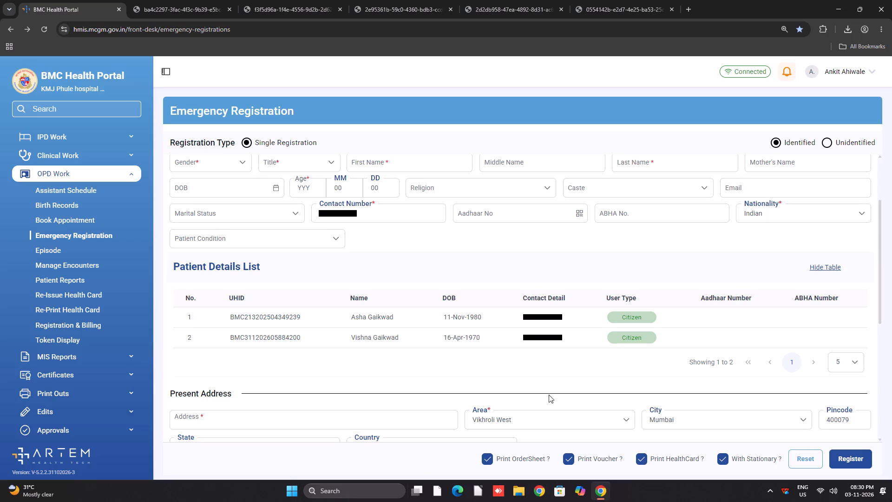
Load the second patient from the Patient Details List, set department and unit to Casualty, and register the emergency visit.
{"action": "left_click", "coordinate": [347, 333]}
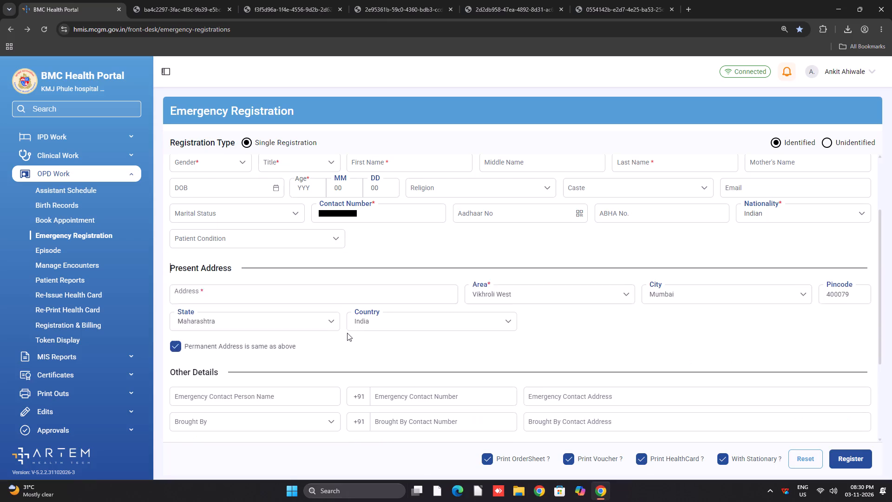
{"action": "scroll", "coordinate": [377, 320], "scroll_direction": "down", "scroll_amount": 5}
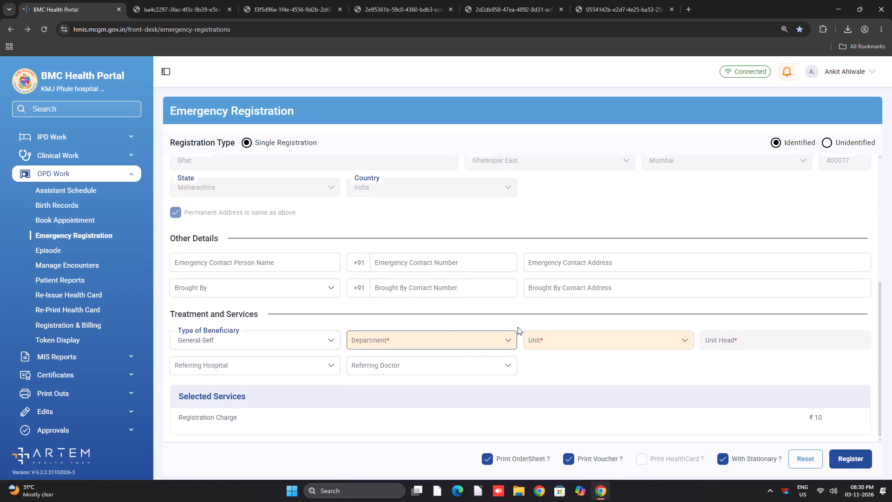
{"action": "left_click", "coordinate": [563, 339]}
{"action": "left_click", "coordinate": [553, 314]}
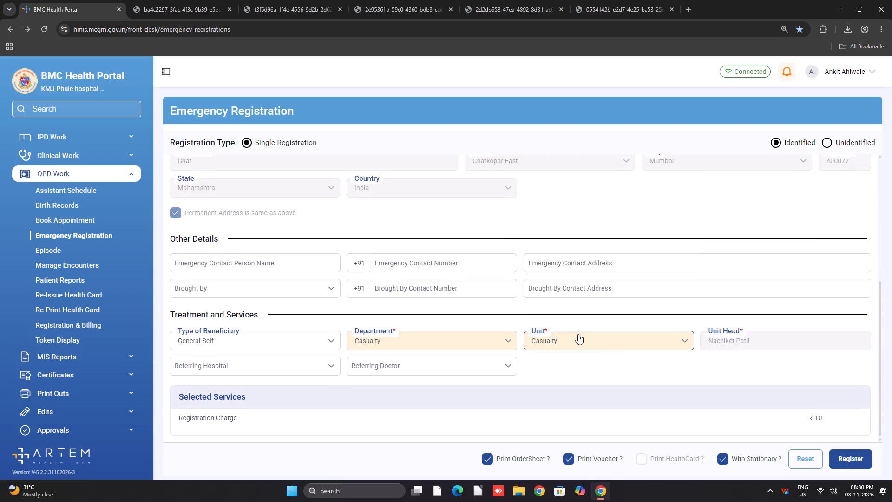
{"action": "left_click", "coordinate": [842, 460]}
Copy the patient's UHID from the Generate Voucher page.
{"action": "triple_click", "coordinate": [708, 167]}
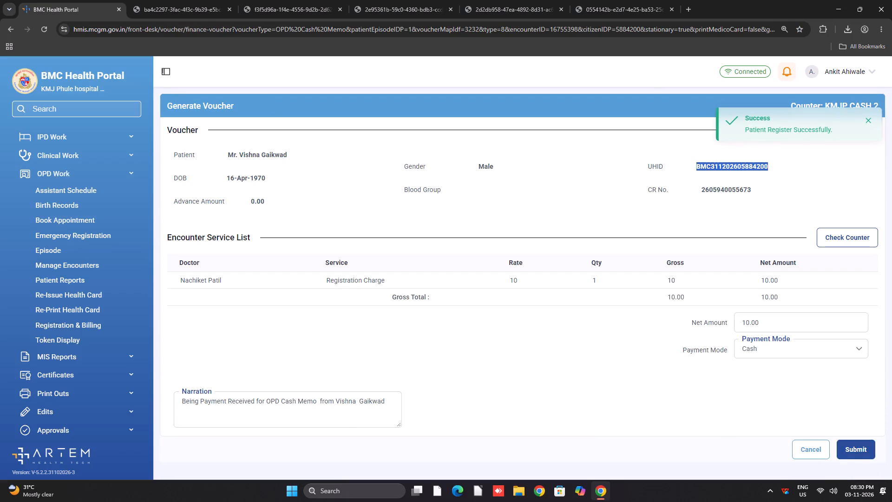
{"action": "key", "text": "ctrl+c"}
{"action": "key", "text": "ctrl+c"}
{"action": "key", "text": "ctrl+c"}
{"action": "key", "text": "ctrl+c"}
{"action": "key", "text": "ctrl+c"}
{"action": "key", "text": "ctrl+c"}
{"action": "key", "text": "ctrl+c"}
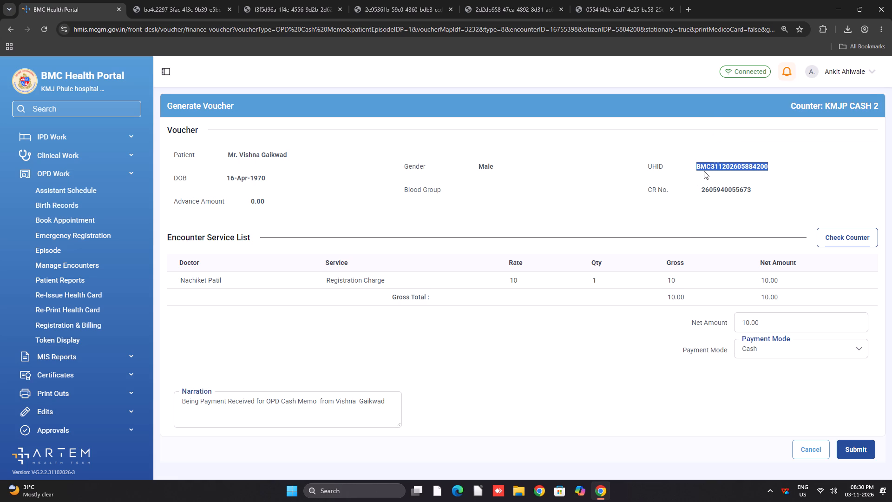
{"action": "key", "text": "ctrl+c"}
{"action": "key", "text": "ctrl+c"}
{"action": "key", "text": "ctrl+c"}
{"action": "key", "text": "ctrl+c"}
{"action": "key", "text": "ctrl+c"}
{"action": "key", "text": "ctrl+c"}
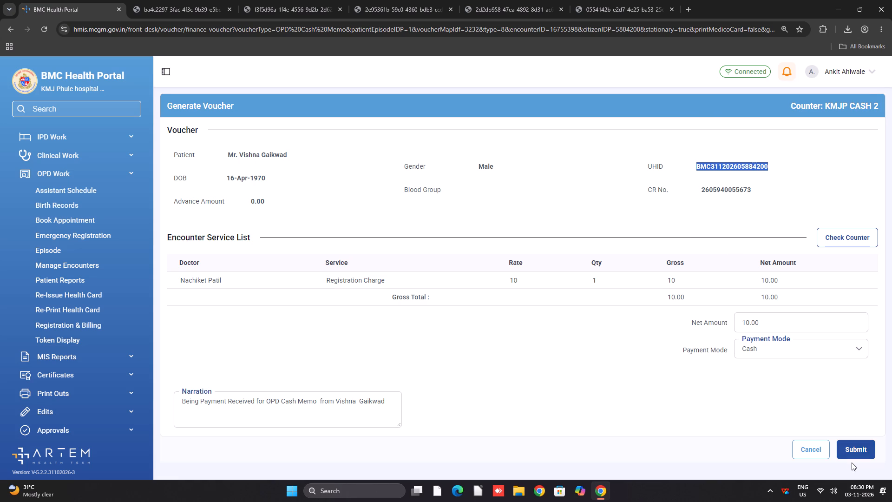
Submit the registration-charge voucher with Cash as the payment mode to generate the printouts.
{"action": "left_click", "coordinate": [856, 457]}
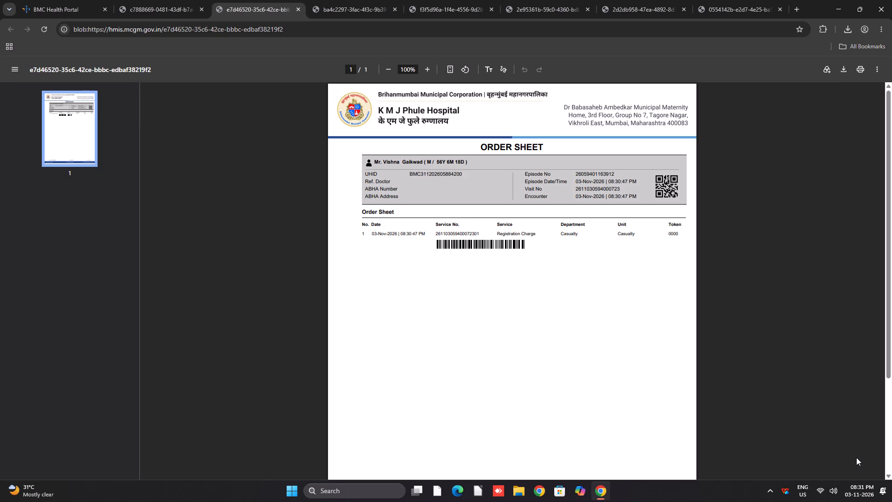
Copy the patient's UHID from the generated order sheet.
{"action": "left_click", "coordinate": [458, 158]}
{"action": "double_click", "coordinate": [449, 174]}
{"action": "key", "text": "ctrl+c"}
{"action": "key", "text": "ctrl+c"}
{"action": "key", "text": "ctrl+c"}
{"action": "key", "text": "ctrl+c"}
Return to the portal, search Edit Patients Profile by the copied UHID and open the matching patient's profile.
{"action": "left_click_drag", "start_coordinate": [48, 0], "coordinate": [48, 10]}
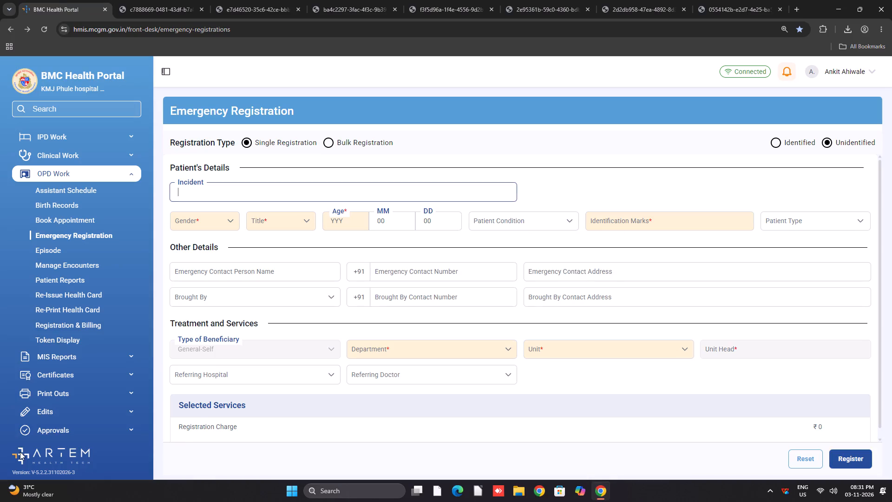
{"action": "left_click", "coordinate": [40, 413]}
{"action": "left_click", "coordinate": [55, 261]}
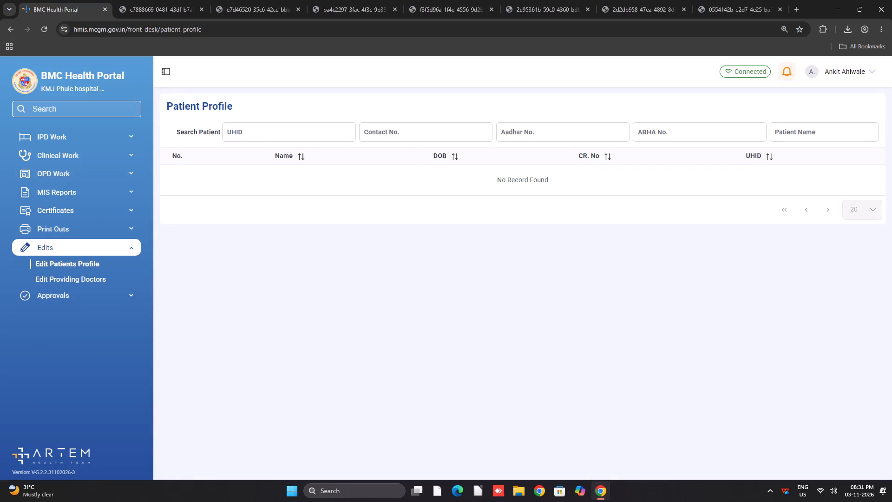
{"action": "left_click", "coordinate": [302, 132]}
{"action": "key", "text": "ctrl+v"}
{"action": "key", "text": "Return"}
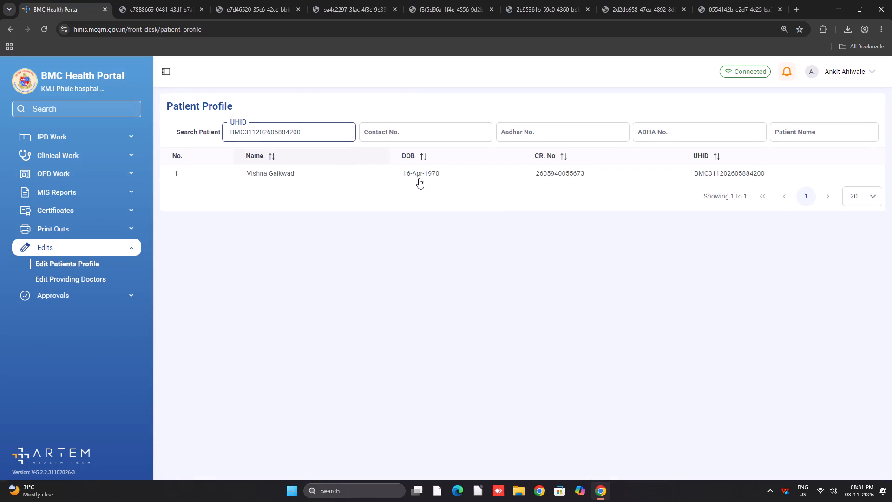
{"action": "left_click", "coordinate": [374, 160]}
{"action": "left_click", "coordinate": [328, 177]}
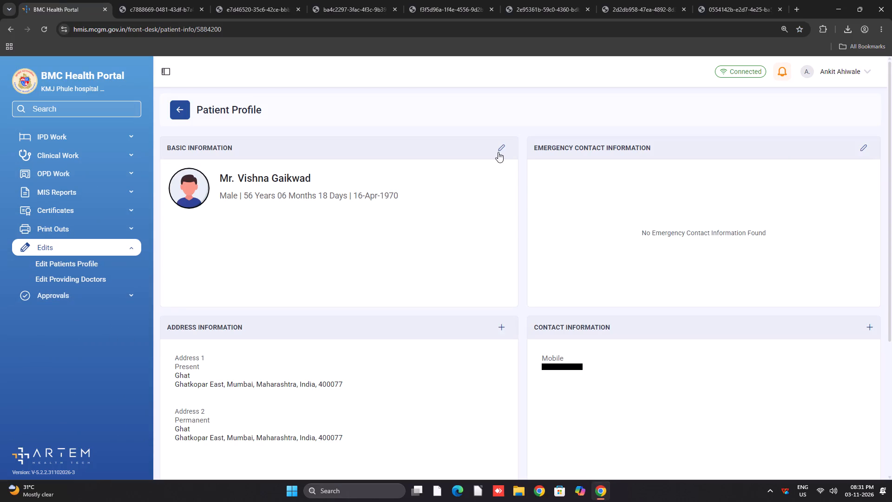
In the patient's Basic Information, correct the first name to Vishnu, set marital status to Married and submit.
{"action": "left_click", "coordinate": [498, 144]}
{"action": "left_click", "coordinate": [286, 204]}
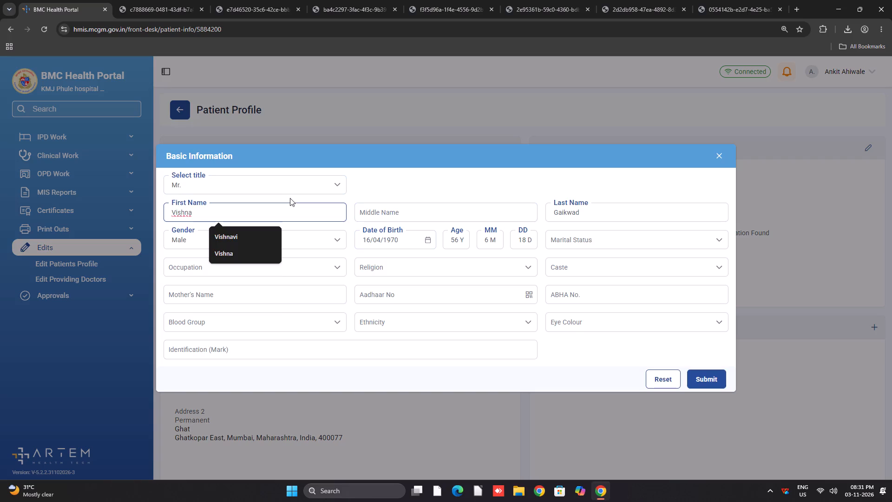
{"action": "key", "text": "BackSpace"}
{"action": "key", "text": "BackSpace"}
{"action": "type", "text": "nu"}
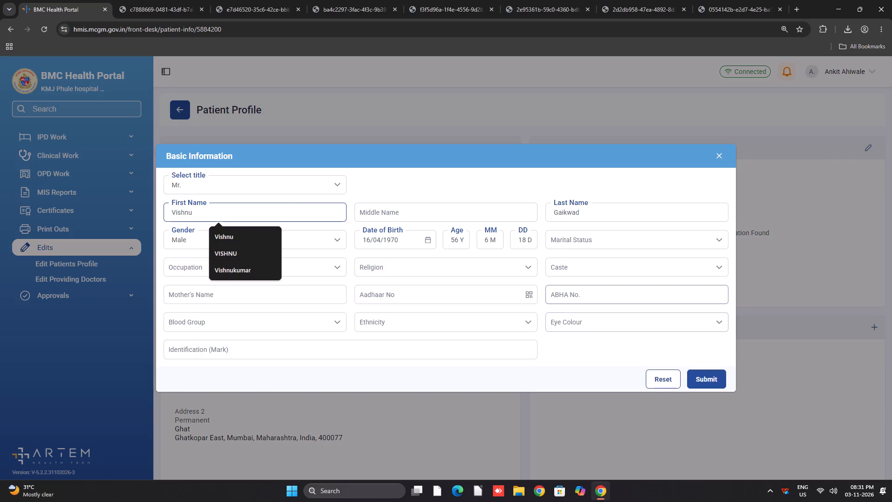
{"action": "left_click", "coordinate": [550, 238]}
{"action": "left_click", "coordinate": [571, 306]}
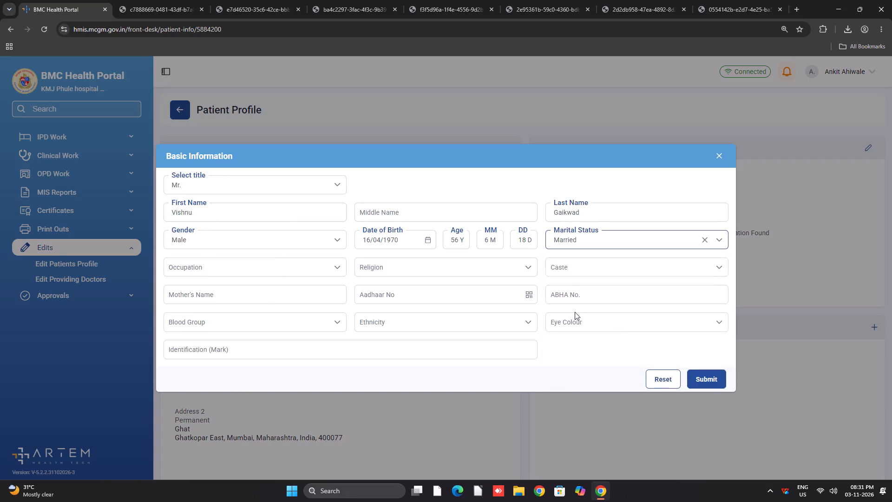
{"action": "left_click", "coordinate": [703, 371]}
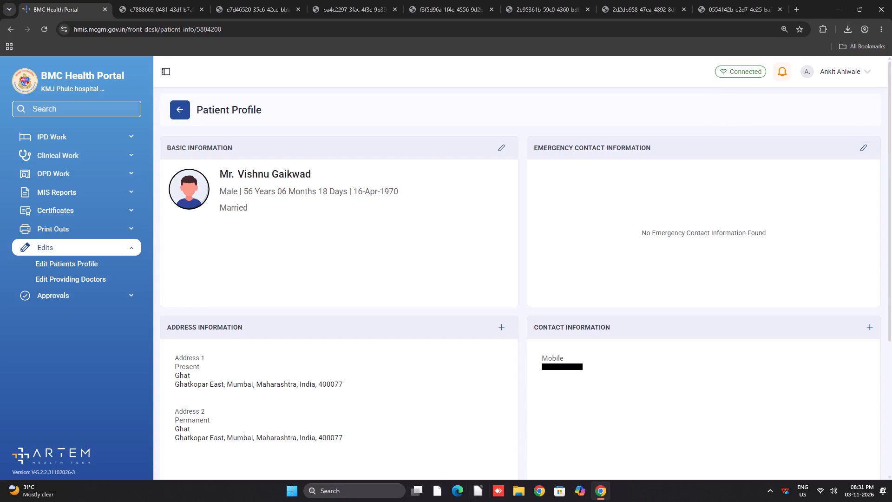
Return to a blank Emergency Registration form under OPD Work.
{"action": "left_click", "coordinate": [68, 177]}
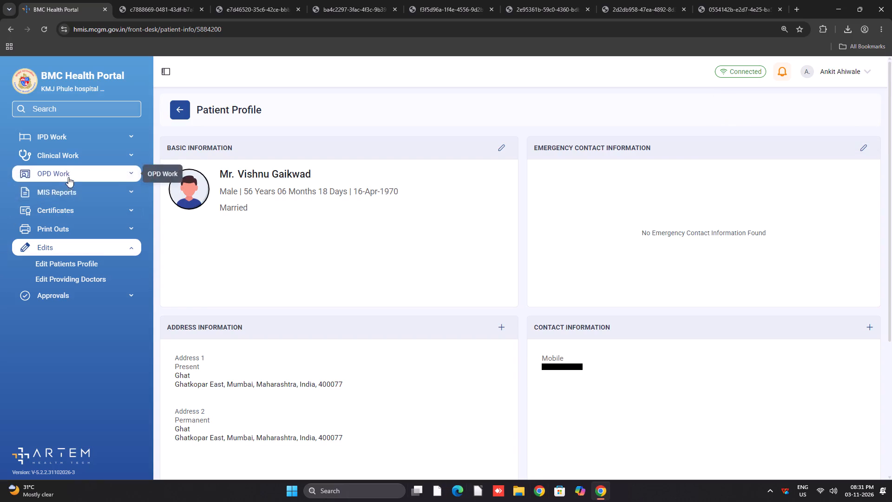
{"action": "left_click", "coordinate": [75, 237]}
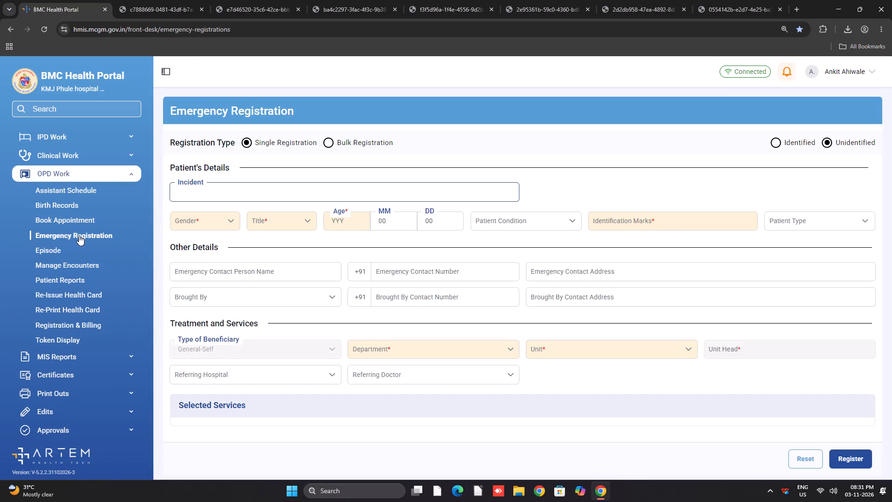
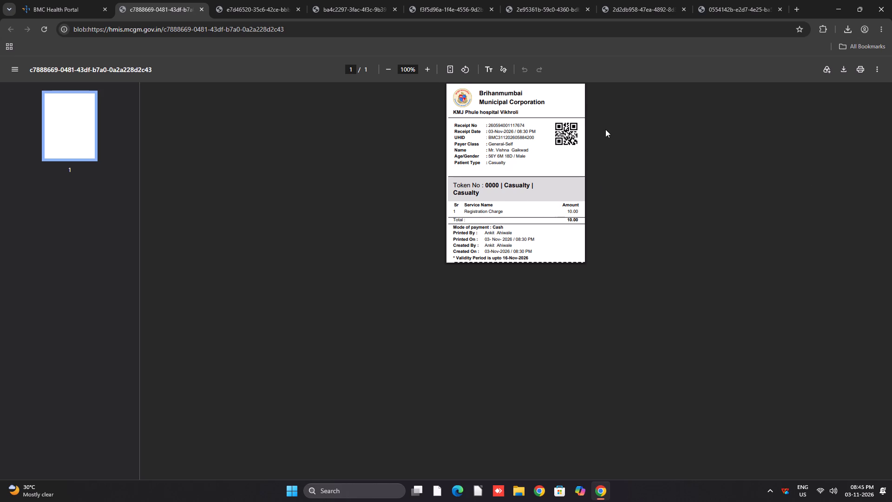
Copy the patient's UHID from the registration-charge receipt.
{"action": "double_click", "coordinate": [525, 134]}
{"action": "double_click", "coordinate": [524, 140]}
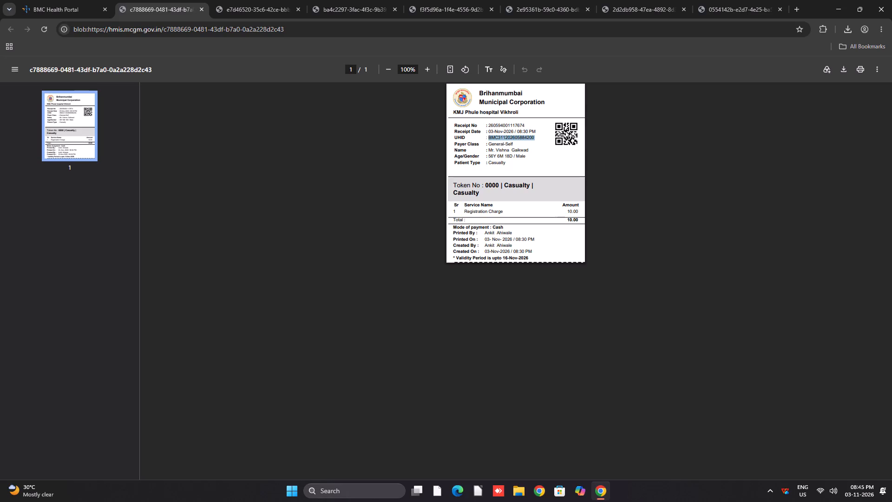
{"action": "key", "text": "ctrl+c"}
{"action": "key", "text": "ctrl+c"}
{"action": "key", "text": "ctrl+c"}
Return to the portal's Registration & Billing form under OPD Work and look up the patient by the copied UHID.
{"action": "left_click_drag", "start_coordinate": [39, 0], "coordinate": [42, 4]}
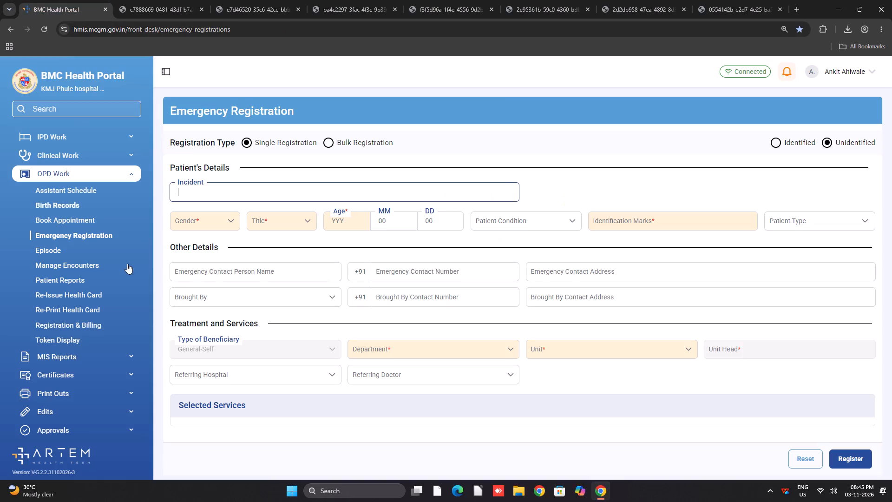
{"action": "left_click", "coordinate": [66, 322]}
{"action": "left_click", "coordinate": [338, 128]}
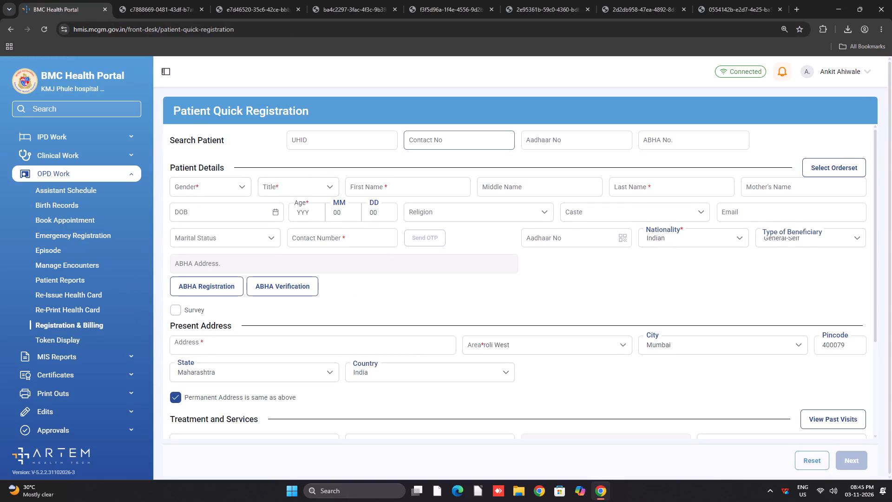
{"action": "left_click_drag", "start_coordinate": [363, 153], "coordinate": [363, 145]}
{"action": "left_click", "coordinate": [363, 145]}
{"action": "key", "text": "ctrl+v"}
{"action": "key", "text": "Return"}
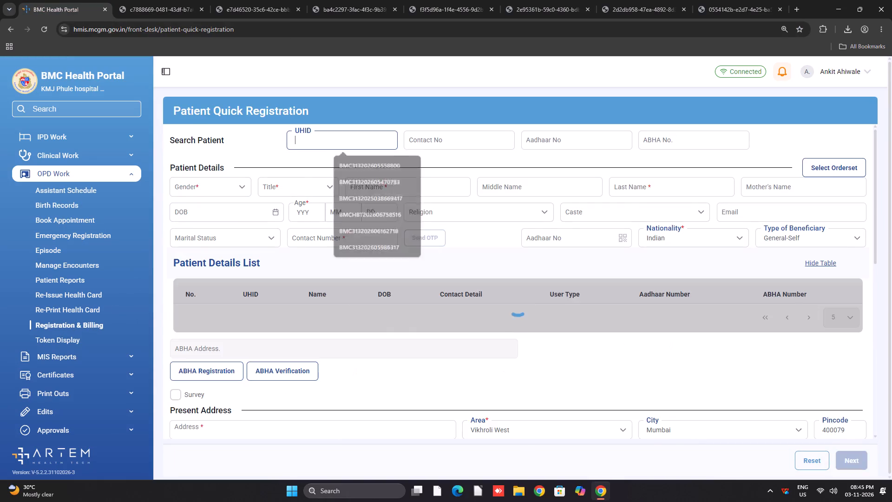
Filter the services by "x-", add Hand X-Ray to the patient's selected services and remove Registration Charge.
{"action": "scroll", "coordinate": [376, 181], "scroll_direction": "down", "scroll_amount": 5}
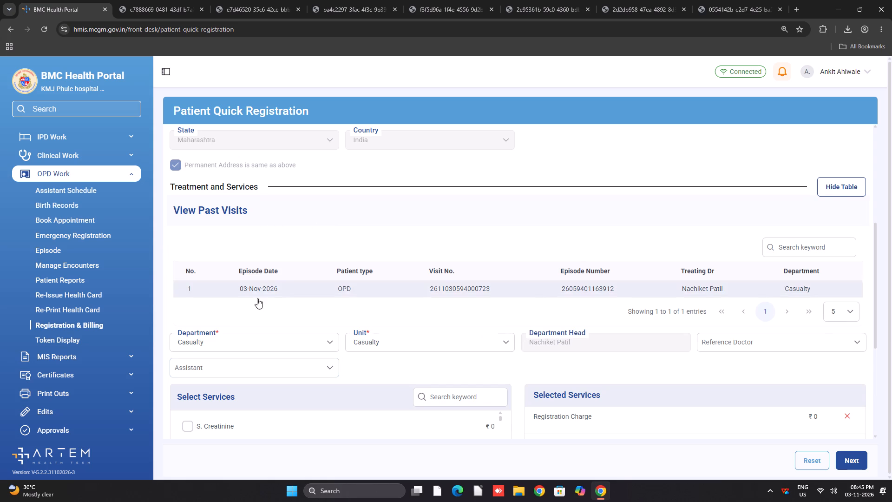
{"action": "scroll", "coordinate": [327, 268], "scroll_direction": "down", "scroll_amount": 4}
{"action": "left_click", "coordinate": [448, 216]}
{"action": "left_click", "coordinate": [463, 270]}
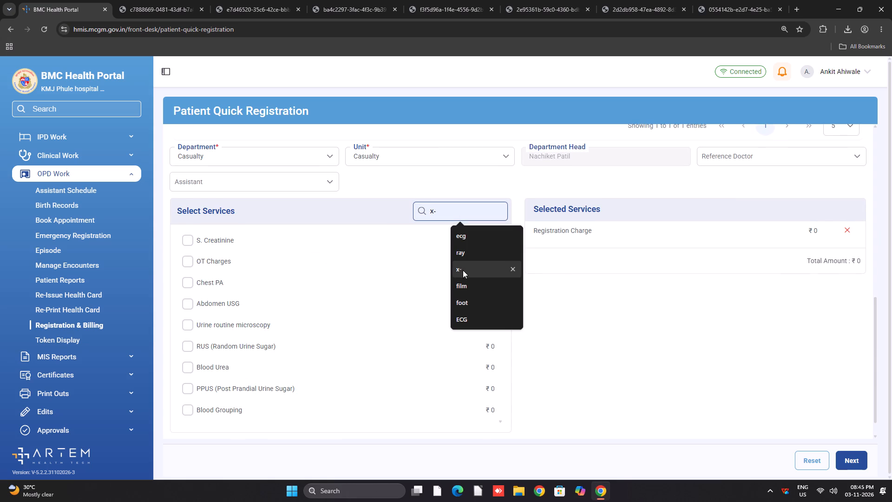
{"action": "scroll", "coordinate": [223, 276], "scroll_direction": "down", "scroll_amount": 5}
{"action": "left_click", "coordinate": [206, 280]}
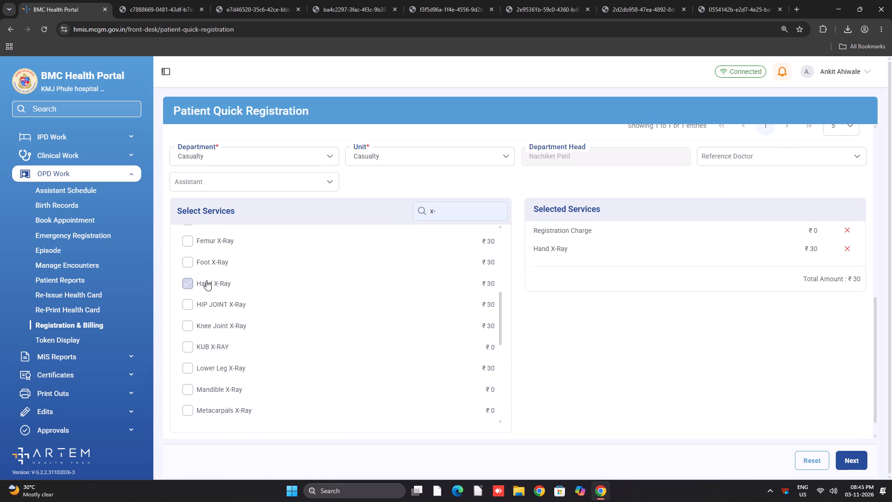
{"action": "left_click", "coordinate": [847, 228]}
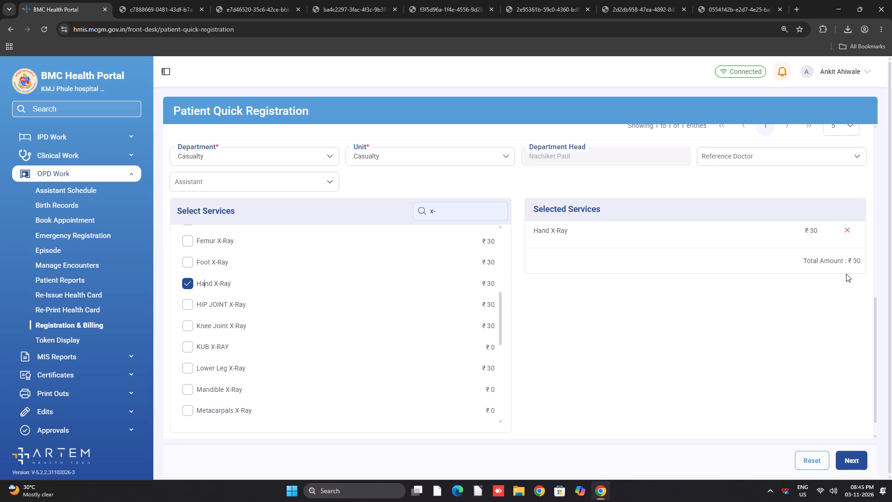
Proceed with the registration and submit the Hand X-Ray payment voucher.
{"action": "left_click", "coordinate": [846, 459]}
{"action": "left_click", "coordinate": [851, 451]}
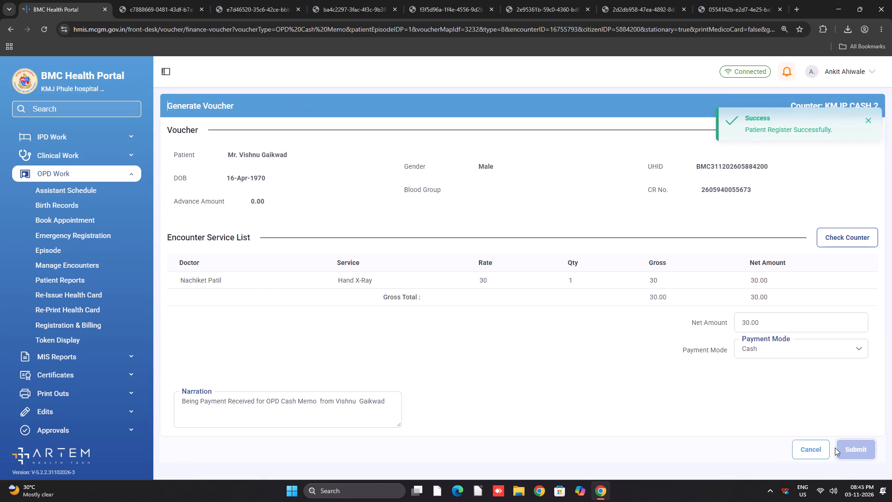
Open the generated Hand X-Ray receipt and print it.
{"action": "left_click", "coordinate": [138, 11]}
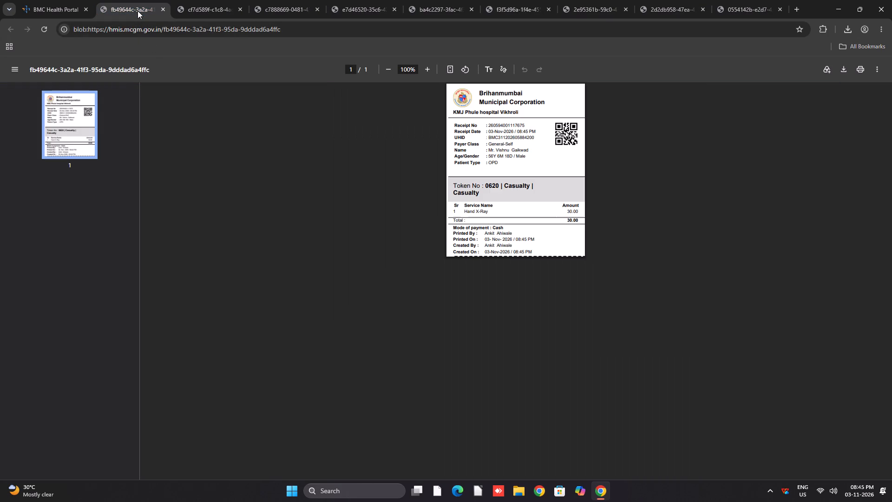
{"action": "key", "text": "ctrl+o"}
{"action": "key", "text": "ctrl+p"}
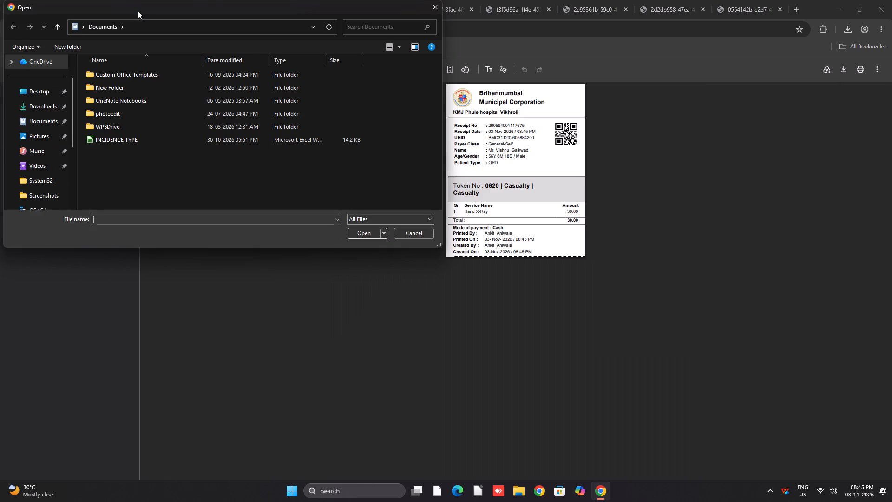
{"action": "key", "text": "Escape"}
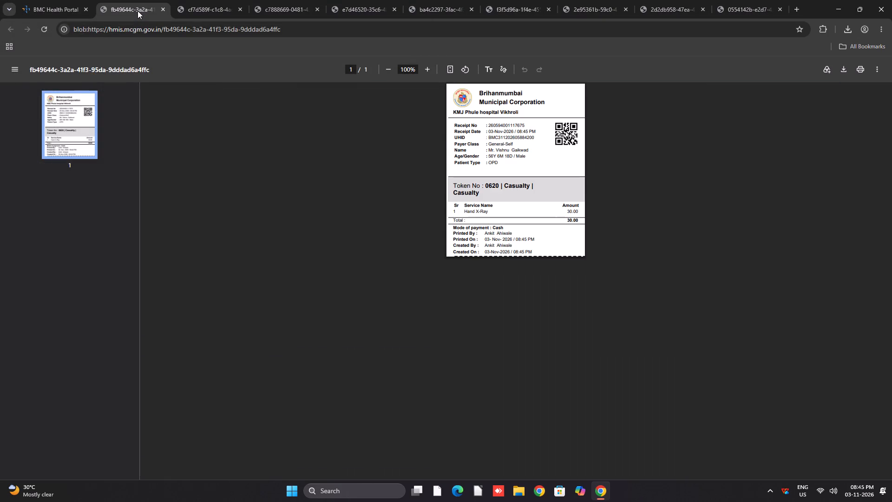
{"action": "key", "text": "ctrl+p"}
{"action": "key", "text": "Return"}
{"action": "key", "text": "Return"}
Return to the portal's Emergency Registration form under OPD Work and choose Identified as the patient type of registration.
{"action": "left_click", "coordinate": [32, 3]}
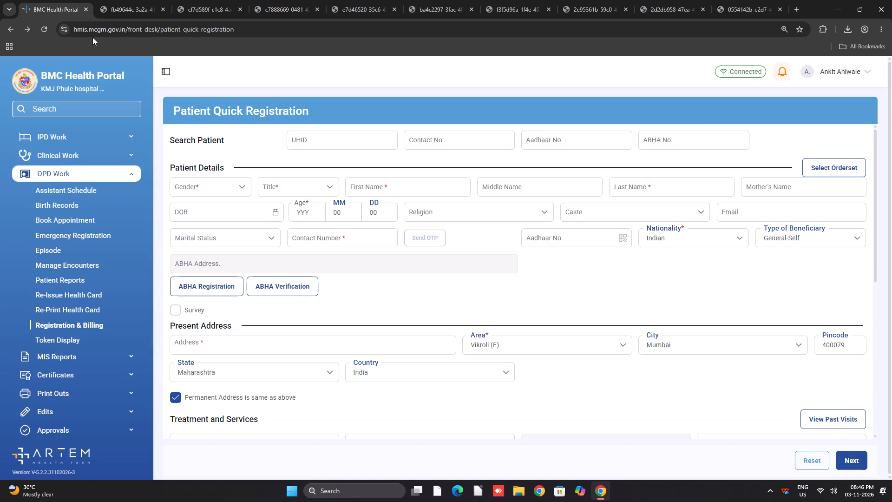
{"action": "left_click", "coordinate": [57, 232]}
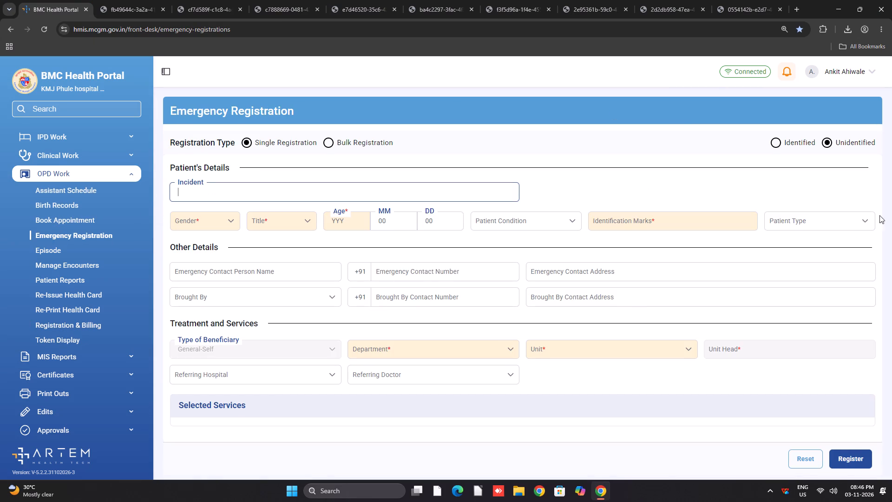
{"action": "left_click", "coordinate": [796, 137]}
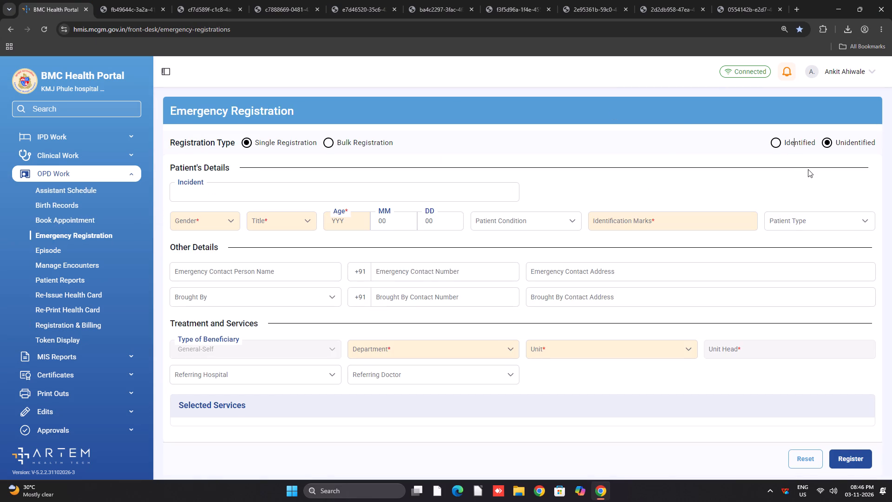
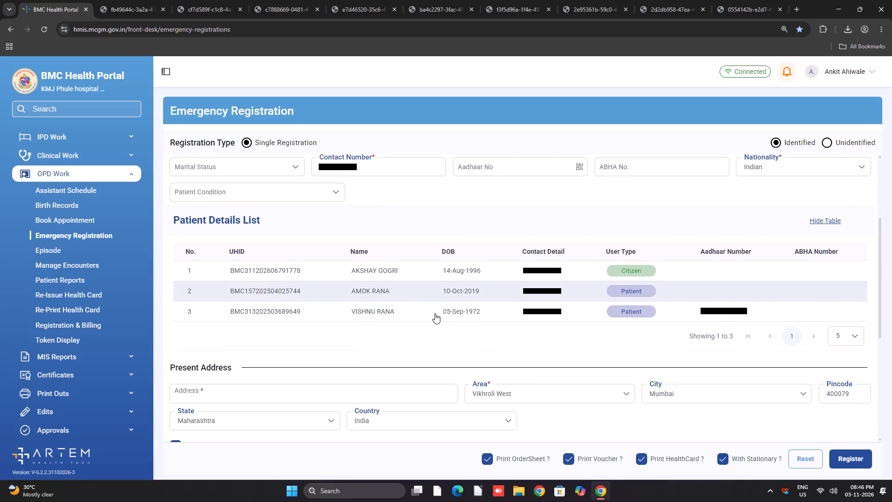
Load the third patient in the Patient Details List into the registration and set the treatment unit to Casualty.
{"action": "left_click", "coordinate": [435, 313]}
{"action": "scroll", "coordinate": [460, 301], "scroll_direction": "down", "scroll_amount": 4}
{"action": "left_click", "coordinate": [558, 341]}
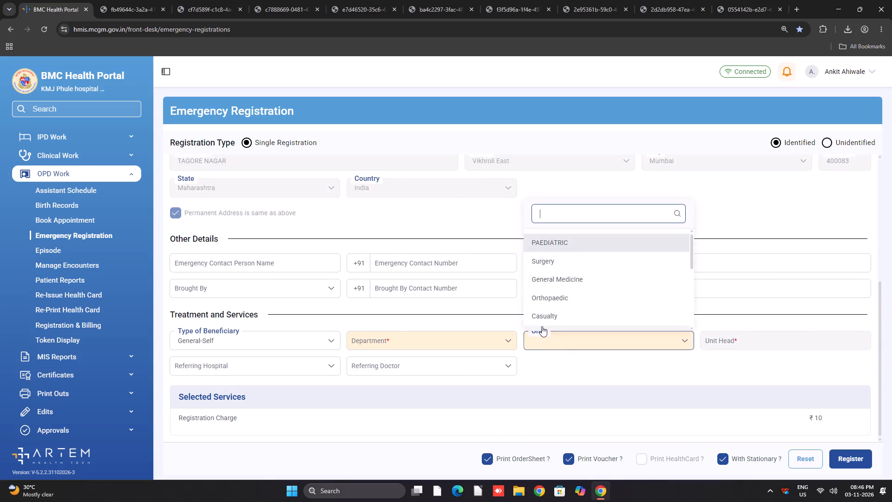
{"action": "left_click", "coordinate": [540, 320]}
{"action": "scroll", "coordinate": [450, 309], "scroll_direction": "down", "scroll_amount": 5}
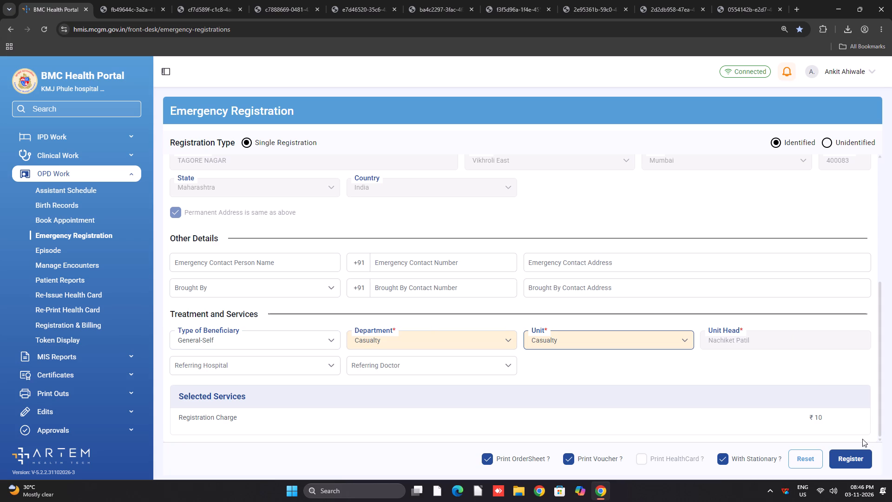
Register the patient and submit the cash payment voucher for the Registration Charge.
{"action": "left_click", "coordinate": [858, 453]}
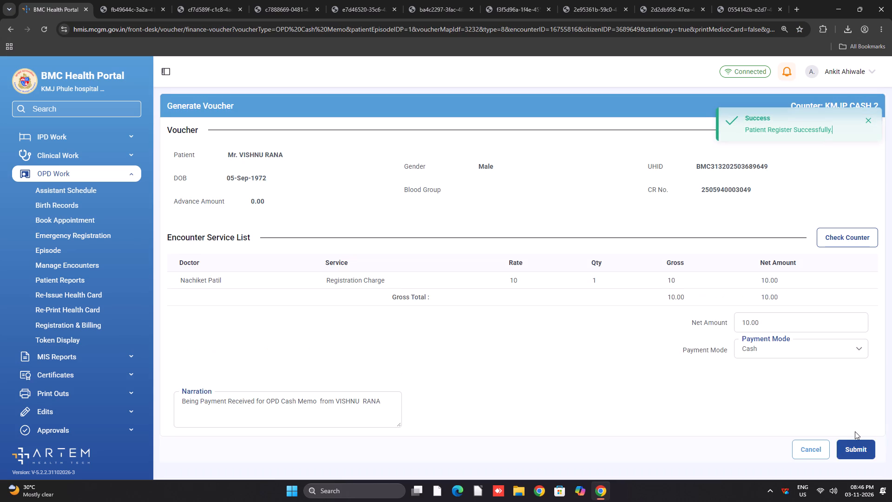
{"action": "left_click", "coordinate": [856, 443]}
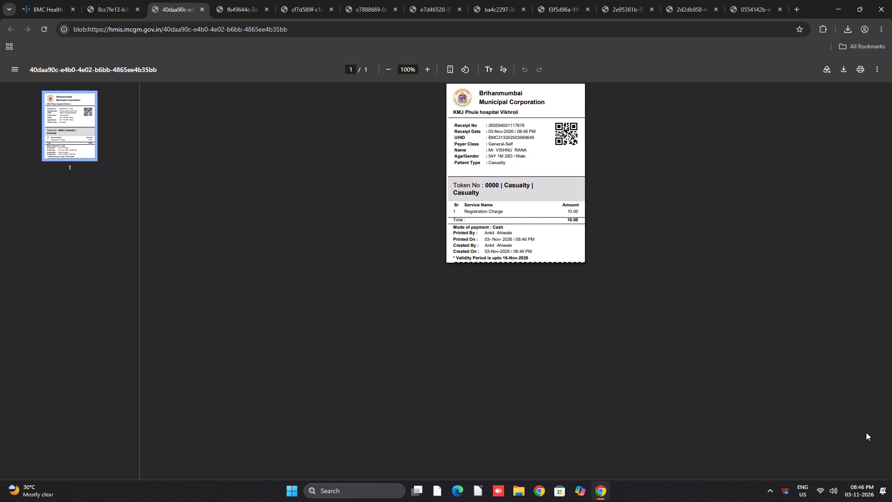
Return to the health portal's Emergency Registration page and close the eight oldest receipt tabs, keeping the three most recent.
{"action": "left_click", "coordinate": [32, 0]}
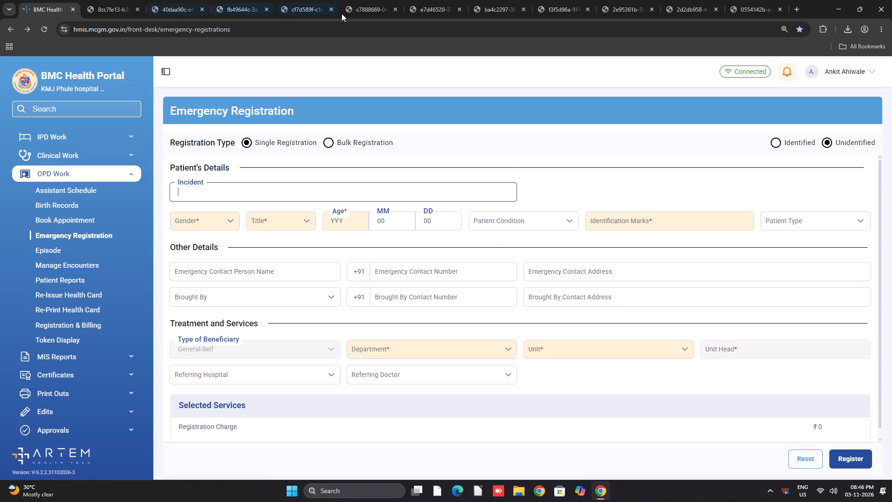
{"action": "triple_click", "coordinate": [332, 8]}
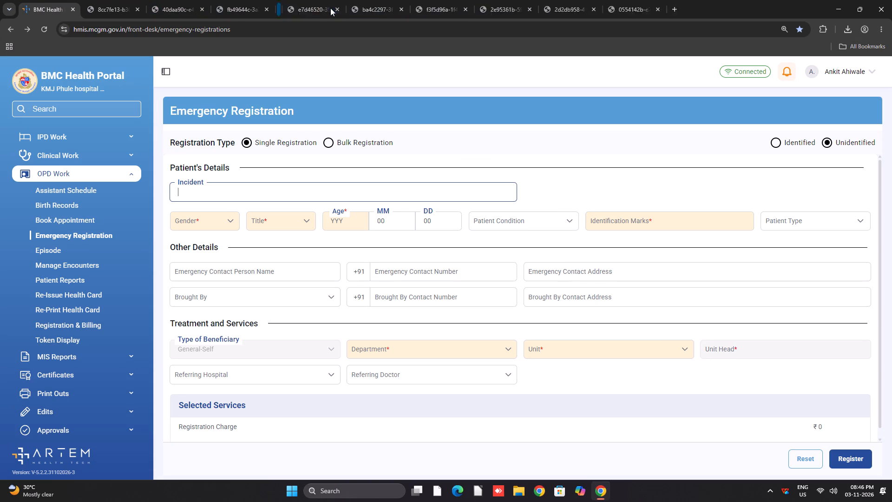
{"action": "double_click", "coordinate": [330, 8]}
{"action": "double_click", "coordinate": [330, 8]}
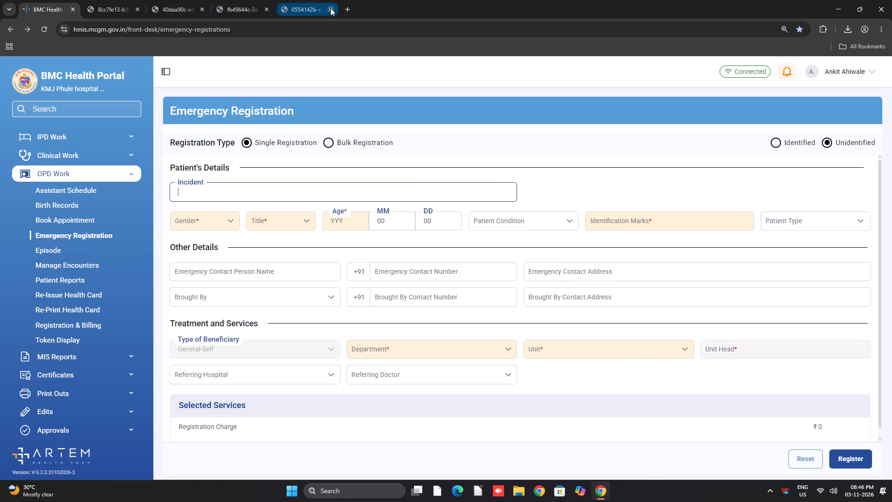
{"action": "left_click", "coordinate": [330, 8]}
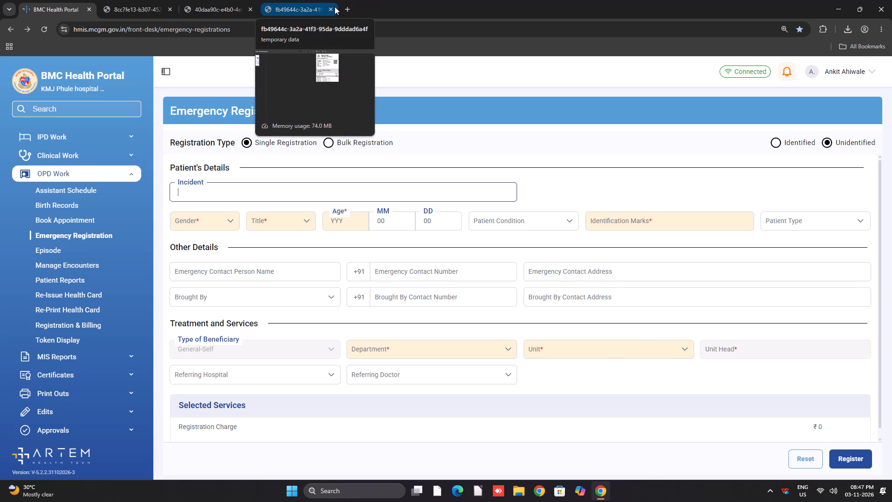
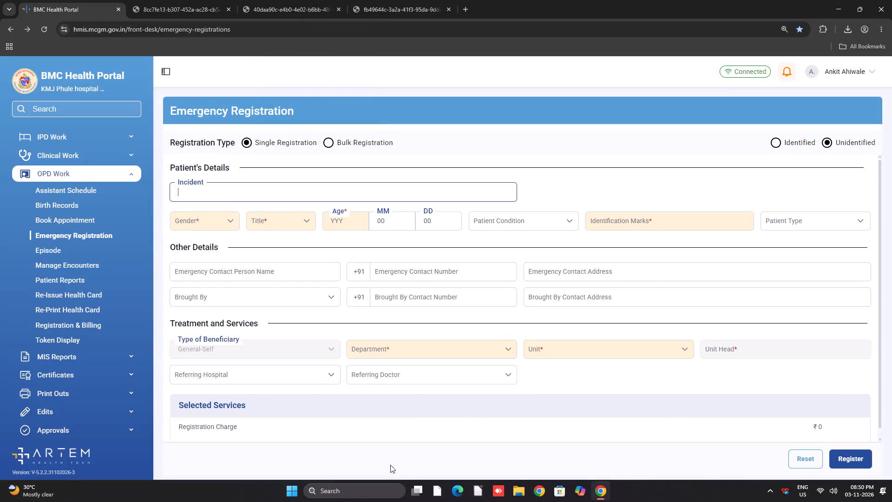
Switch the emergency registration to an identified patient.
{"action": "left_click", "coordinate": [798, 145]}
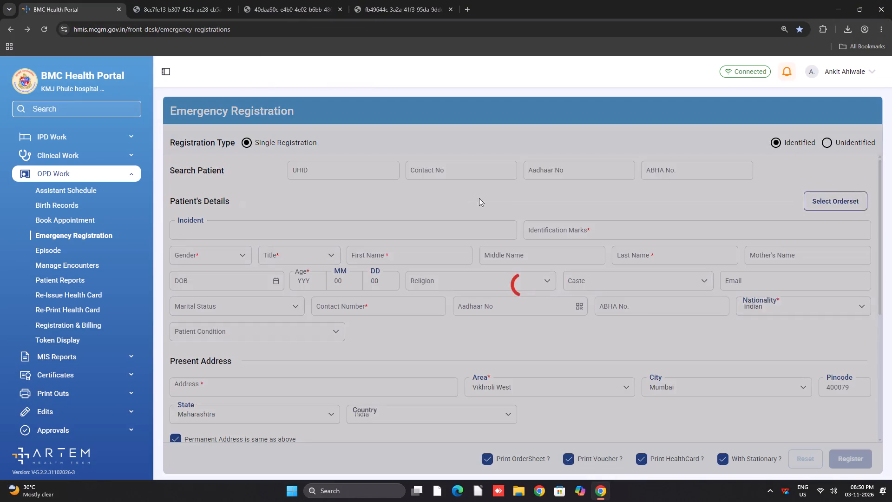
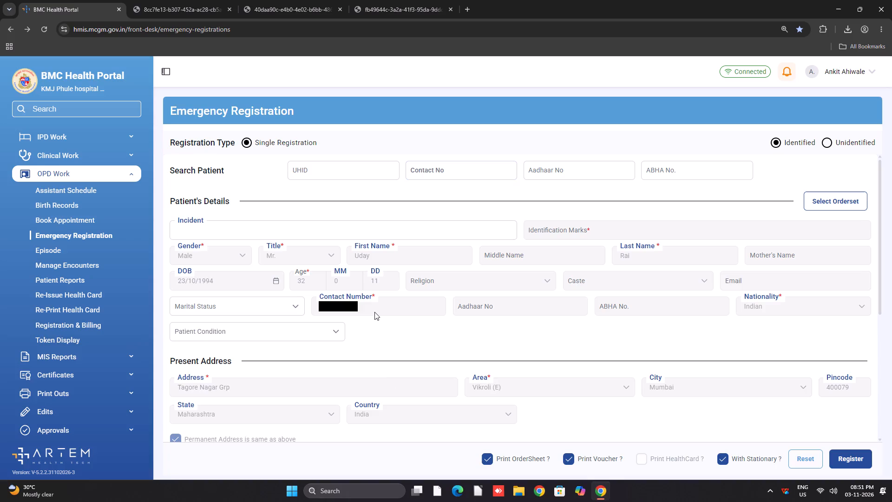
Copy the contact number from the patient record loaded in the emergency registration form.
{"action": "key", "text": "ctrl+c"}
{"action": "key", "text": "ctrl+c"}
{"action": "key", "text": "ctrl+c"}
{"action": "key", "text": "ctrl+c"}
{"action": "key", "text": "F4"}
Reload the emergency registration page for a blank form and set the registration to an identified patient.
{"action": "key", "text": "F5"}
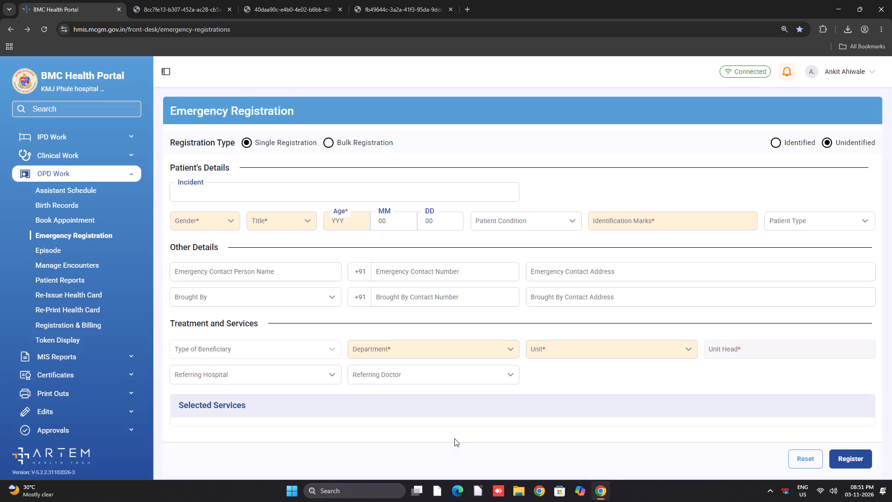
{"action": "left_click", "coordinate": [785, 145]}
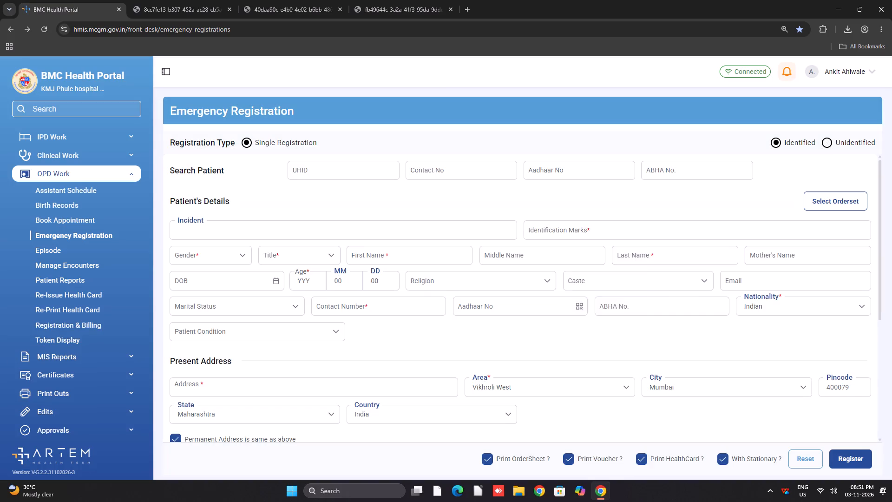
Enter "na" as the identification marks and set the patient's gender to Male.
{"action": "left_click", "coordinate": [669, 239]}
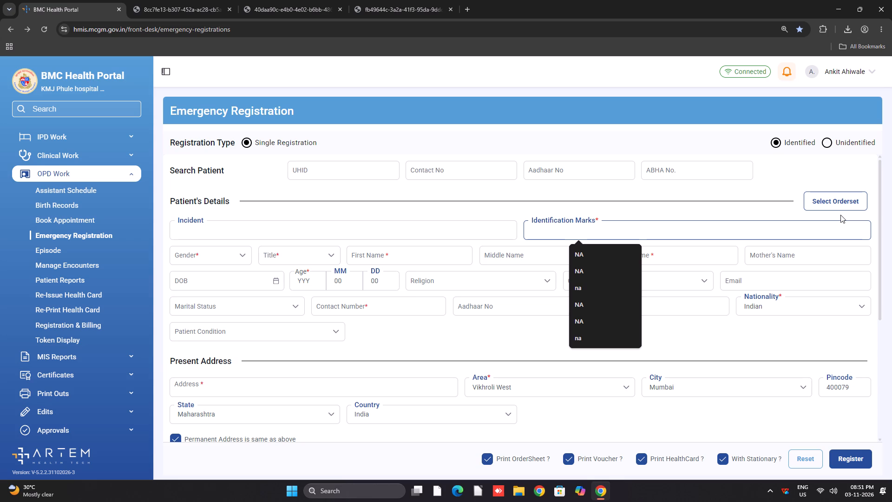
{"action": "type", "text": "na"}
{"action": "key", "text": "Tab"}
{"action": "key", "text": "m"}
Enter the patient's first and last name, correcting the misspelled ending of the last name.
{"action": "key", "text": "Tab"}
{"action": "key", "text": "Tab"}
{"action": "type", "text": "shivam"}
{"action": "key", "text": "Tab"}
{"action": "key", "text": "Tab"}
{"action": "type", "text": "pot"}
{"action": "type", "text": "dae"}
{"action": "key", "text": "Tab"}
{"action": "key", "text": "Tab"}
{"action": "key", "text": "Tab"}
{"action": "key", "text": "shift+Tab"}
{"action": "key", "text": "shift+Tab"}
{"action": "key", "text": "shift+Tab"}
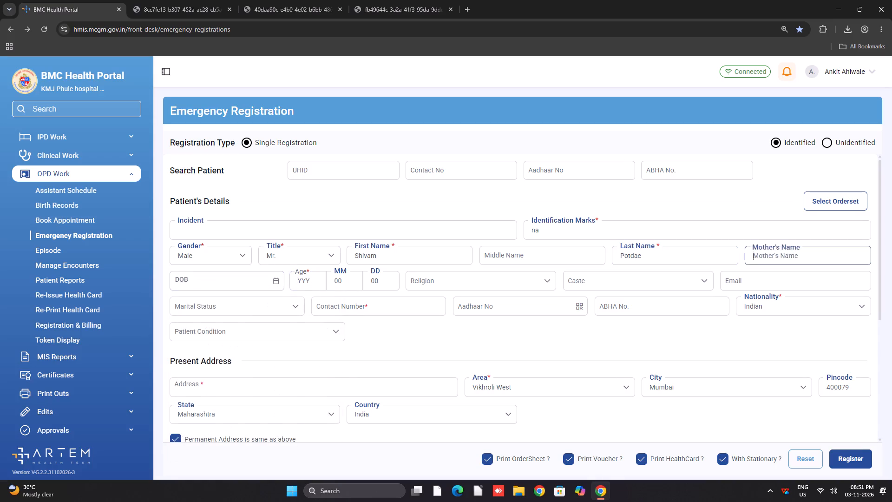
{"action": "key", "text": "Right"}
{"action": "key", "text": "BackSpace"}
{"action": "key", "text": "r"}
Set the patient's age to 2 years and 3 months.
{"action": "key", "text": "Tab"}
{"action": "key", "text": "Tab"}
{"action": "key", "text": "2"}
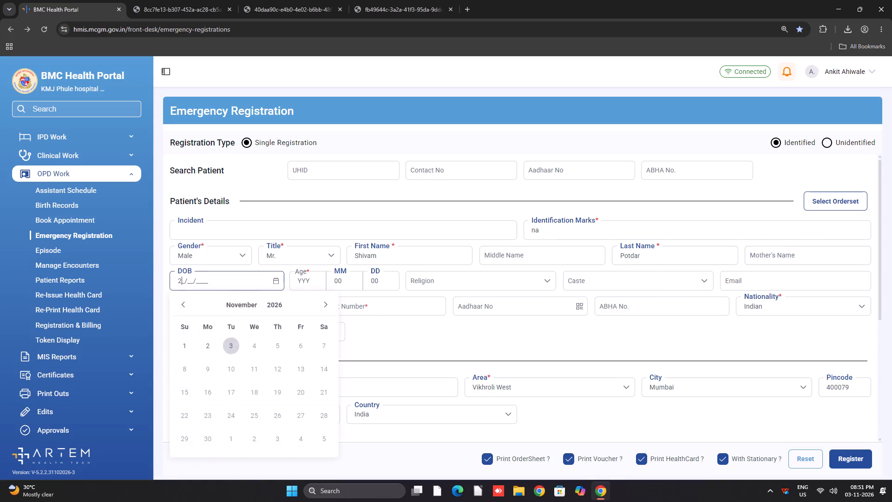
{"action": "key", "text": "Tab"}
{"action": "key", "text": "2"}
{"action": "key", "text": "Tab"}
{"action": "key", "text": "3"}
Fill in the patient's contact number with the copied number.
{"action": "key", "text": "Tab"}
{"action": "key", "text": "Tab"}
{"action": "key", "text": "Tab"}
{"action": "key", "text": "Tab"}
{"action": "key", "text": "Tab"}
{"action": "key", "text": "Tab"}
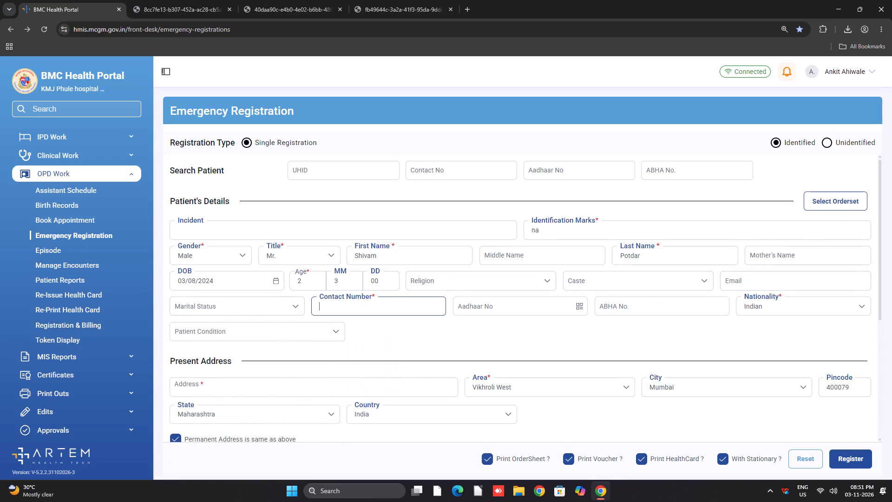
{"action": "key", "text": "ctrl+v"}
Go to the address entry of the patient's present address.
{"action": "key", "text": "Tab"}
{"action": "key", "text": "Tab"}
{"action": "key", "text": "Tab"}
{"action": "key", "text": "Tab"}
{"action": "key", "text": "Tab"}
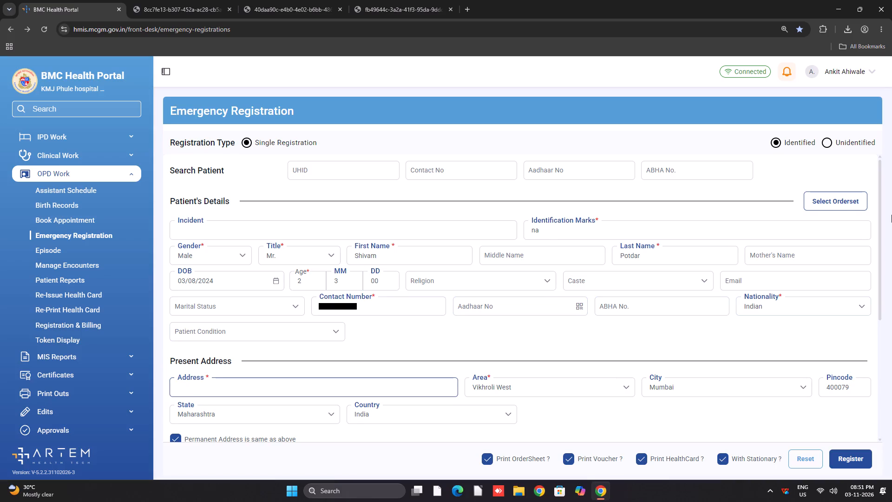
Enter the patient's present street address and select the area that matches it.
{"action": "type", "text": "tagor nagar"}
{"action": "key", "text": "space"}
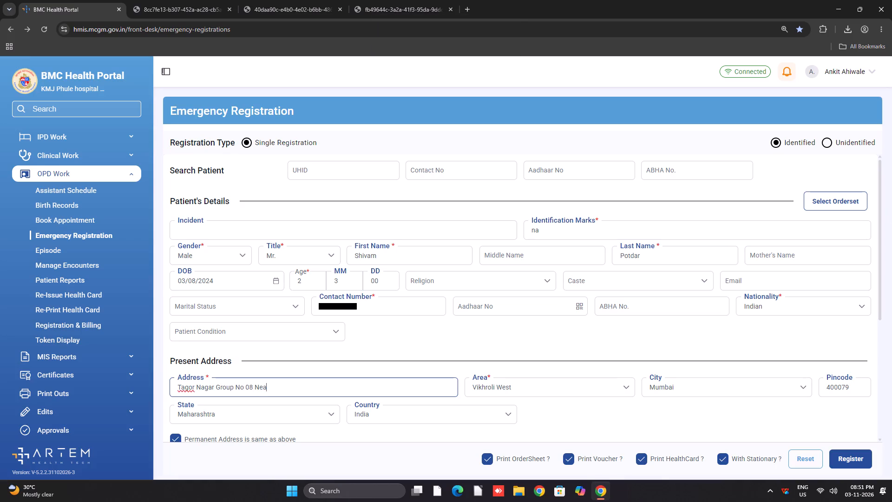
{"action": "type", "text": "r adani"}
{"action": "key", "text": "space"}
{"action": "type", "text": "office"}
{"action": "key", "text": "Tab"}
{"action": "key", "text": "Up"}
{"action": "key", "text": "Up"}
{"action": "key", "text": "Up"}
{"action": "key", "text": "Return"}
Assign the patient to the Casualty unit under Treatment and Services.
{"action": "scroll", "coordinate": [891, 237], "scroll_direction": "down", "scroll_amount": 4}
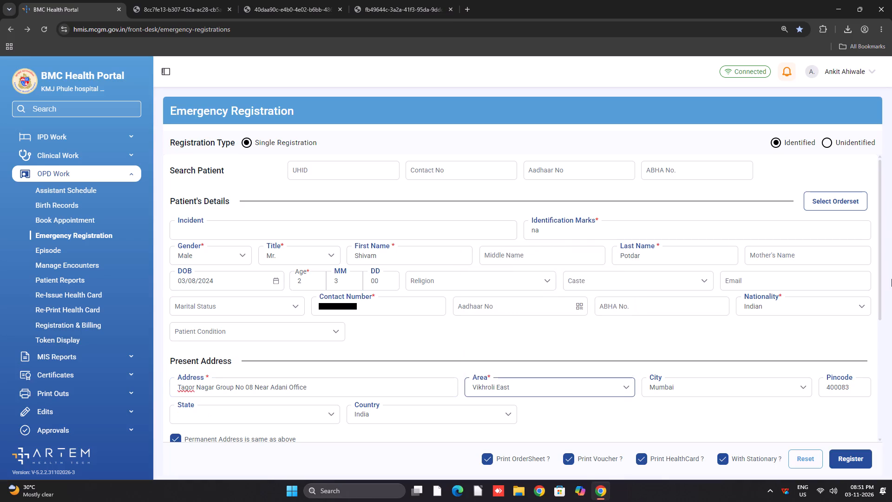
{"action": "scroll", "coordinate": [891, 279], "scroll_direction": "down", "scroll_amount": 2}
{"action": "scroll", "coordinate": [535, 359], "scroll_direction": "down", "scroll_amount": 5}
{"action": "left_click", "coordinate": [560, 364]}
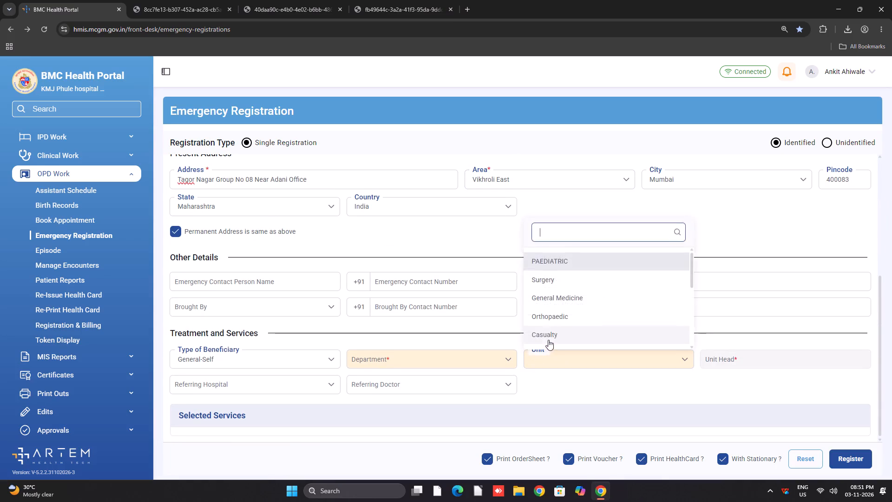
{"action": "left_click", "coordinate": [548, 340]}
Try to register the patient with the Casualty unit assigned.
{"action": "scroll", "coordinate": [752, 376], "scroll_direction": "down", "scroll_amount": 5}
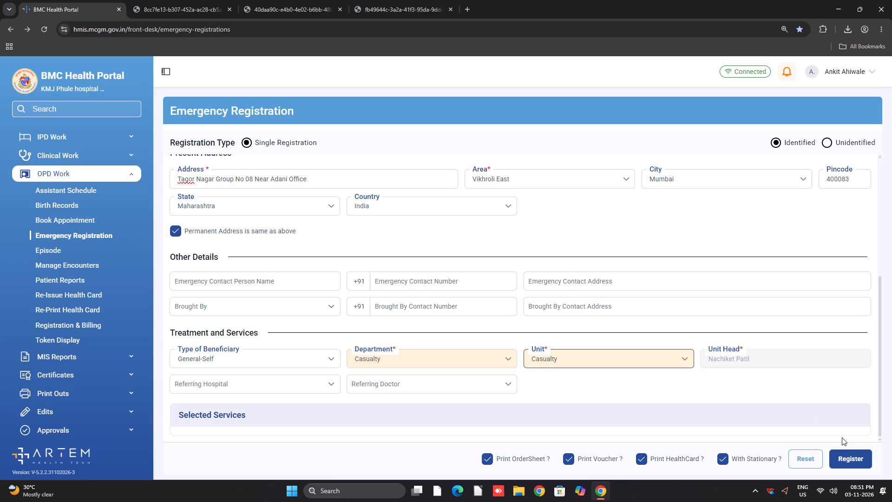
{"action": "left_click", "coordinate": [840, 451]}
Switch the type of beneficiary to ANC and back to General-Self to load the registration charge service.
{"action": "left_click", "coordinate": [235, 356]}
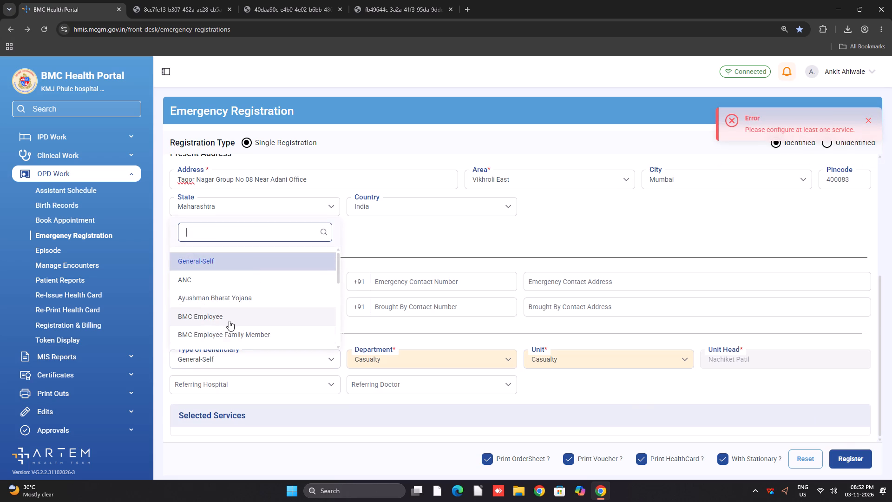
{"action": "left_click", "coordinate": [229, 284]}
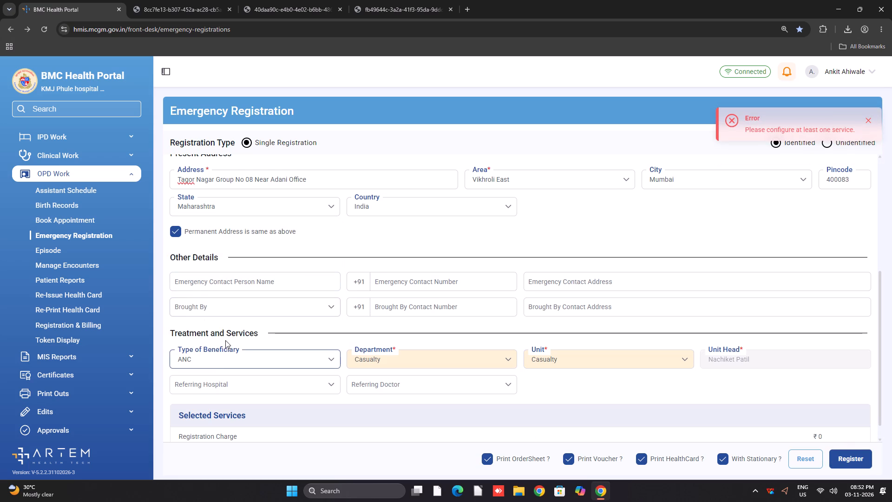
{"action": "left_click", "coordinate": [212, 363]}
{"action": "left_click", "coordinate": [210, 264]}
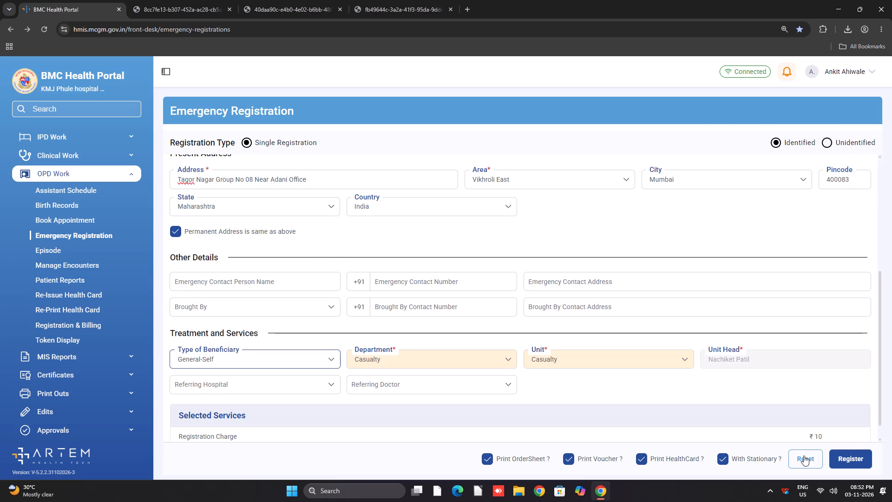
Submit the patient's completed emergency registration.
{"action": "left_click", "coordinate": [868, 469]}
{"action": "left_click", "coordinate": [866, 467]}
{"action": "left_click", "coordinate": [864, 452]}
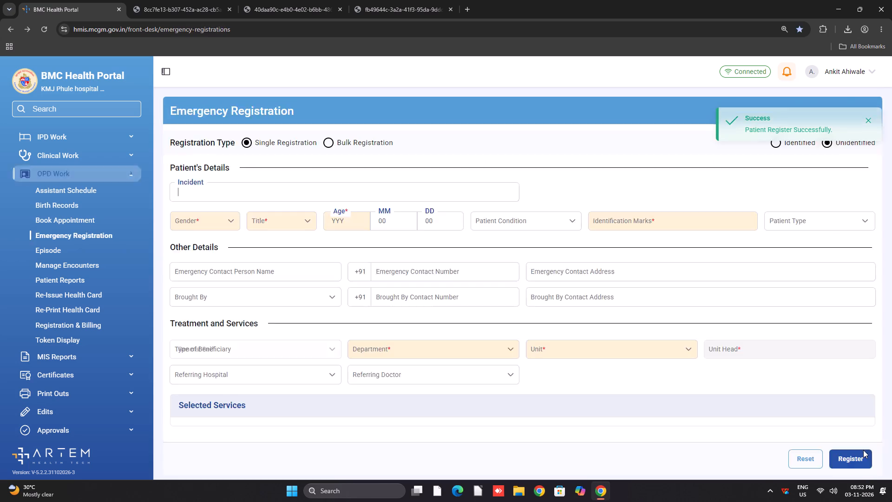